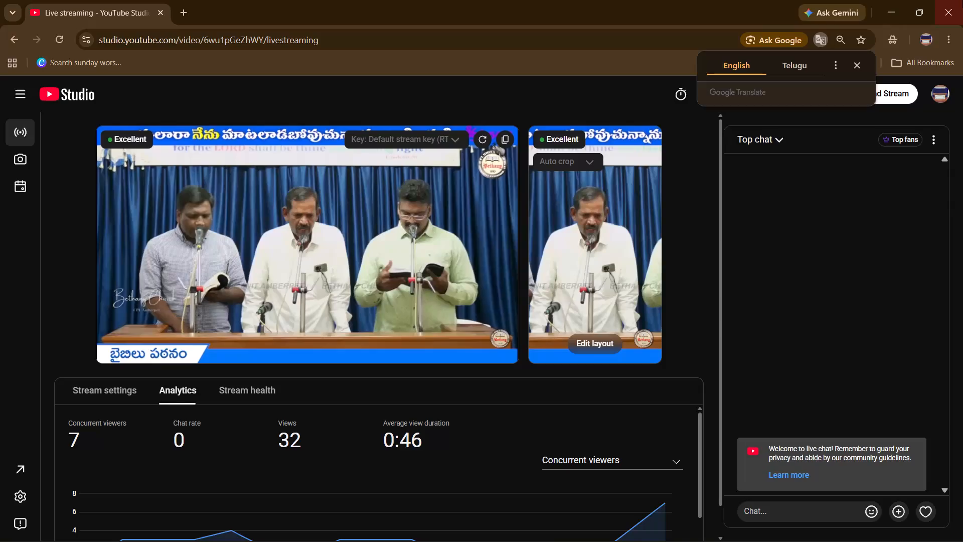
# Close one of the two live streaming browser windows and bring the remaining one to the front.
pyautogui.click(891, 13)
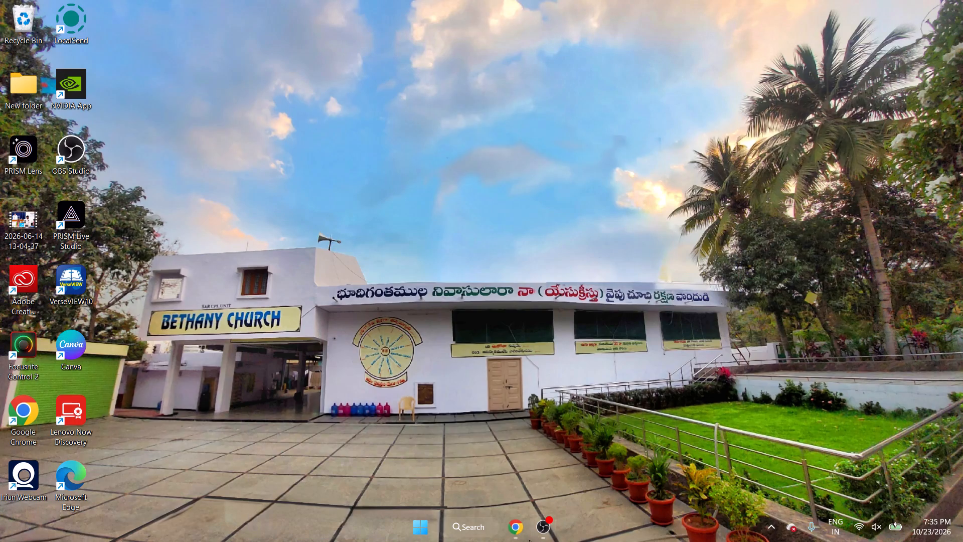
pyautogui.click(512, 532)
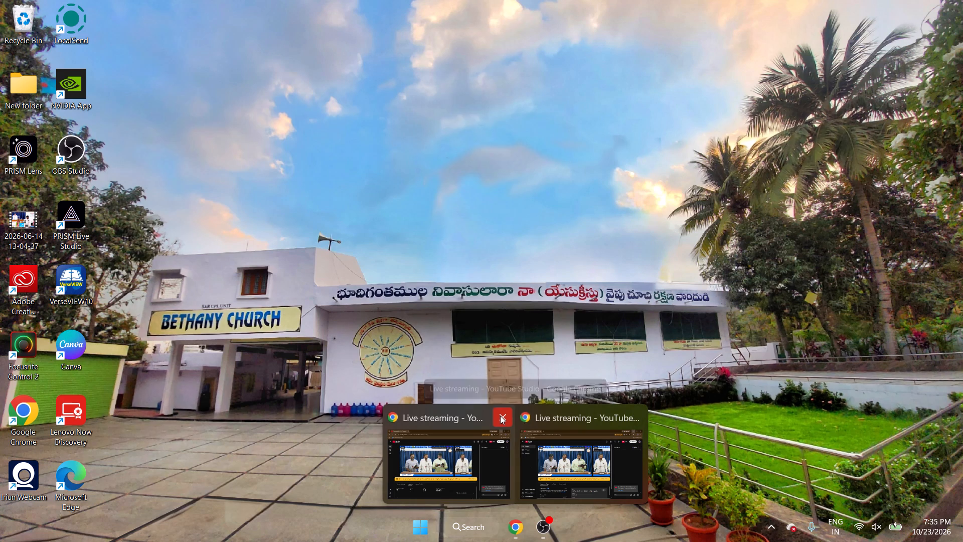
pyautogui.click(500, 416)
pyautogui.click(510, 471)
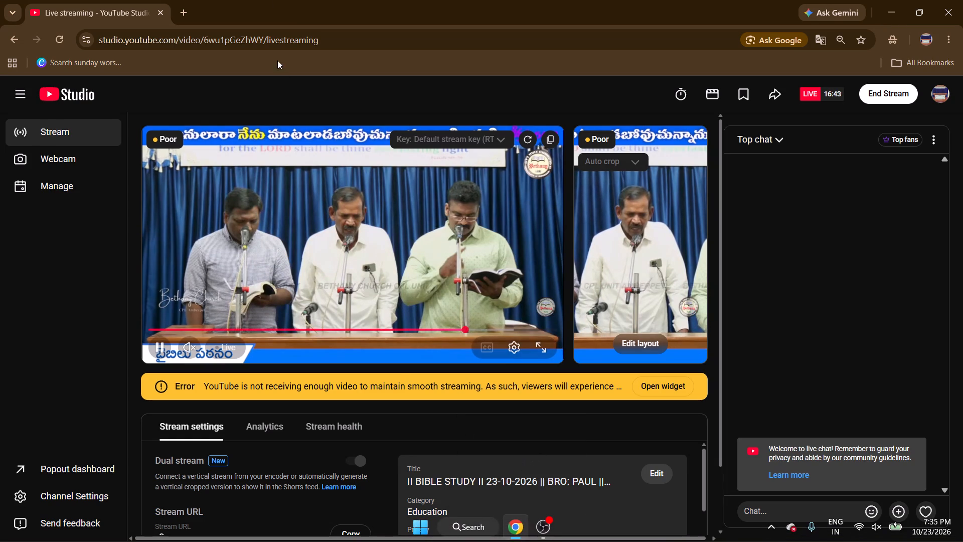
# Open the Canva home page in a new browser tab.
pyautogui.click(180, 5)
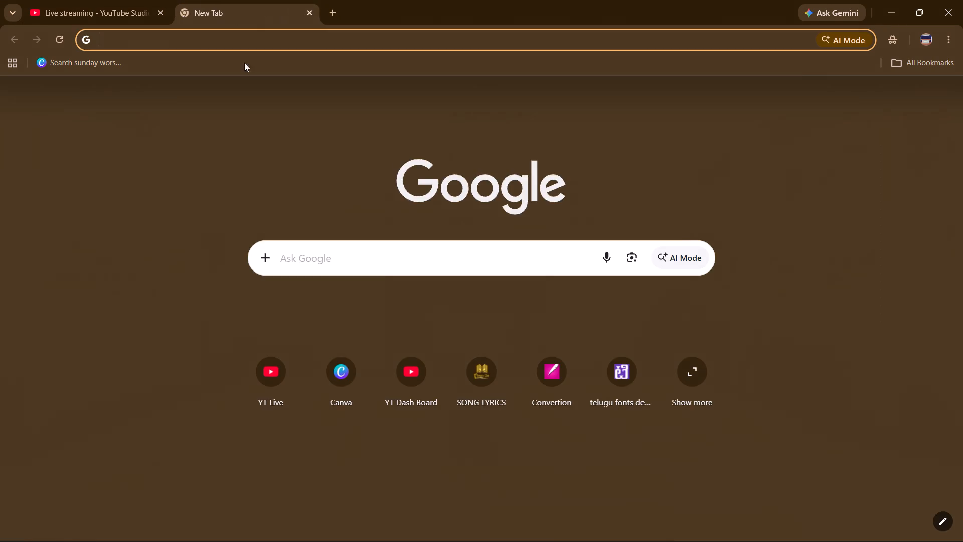
pyautogui.click(335, 379)
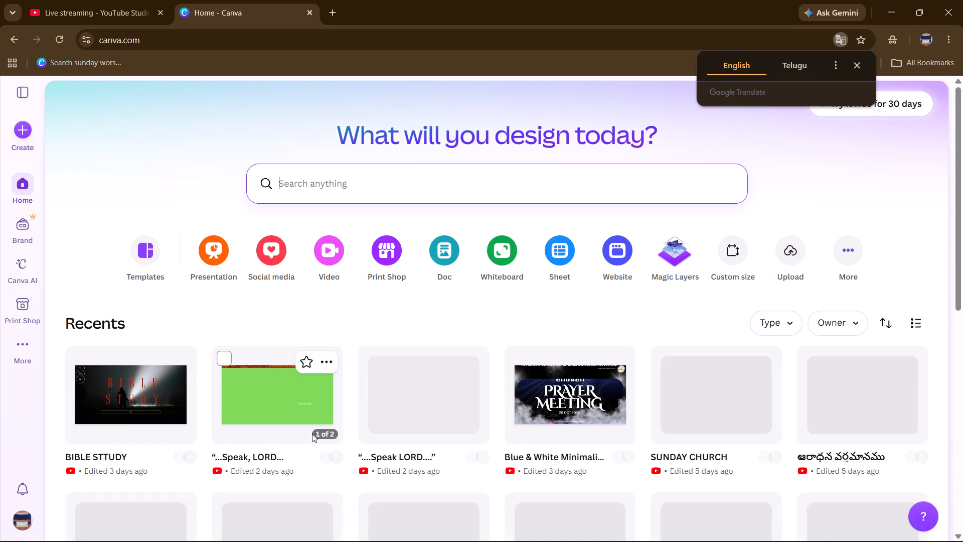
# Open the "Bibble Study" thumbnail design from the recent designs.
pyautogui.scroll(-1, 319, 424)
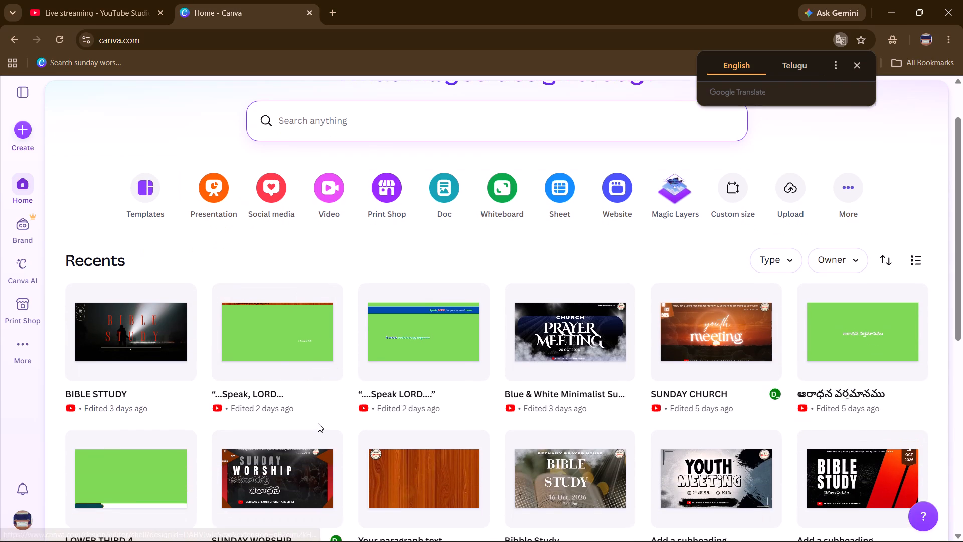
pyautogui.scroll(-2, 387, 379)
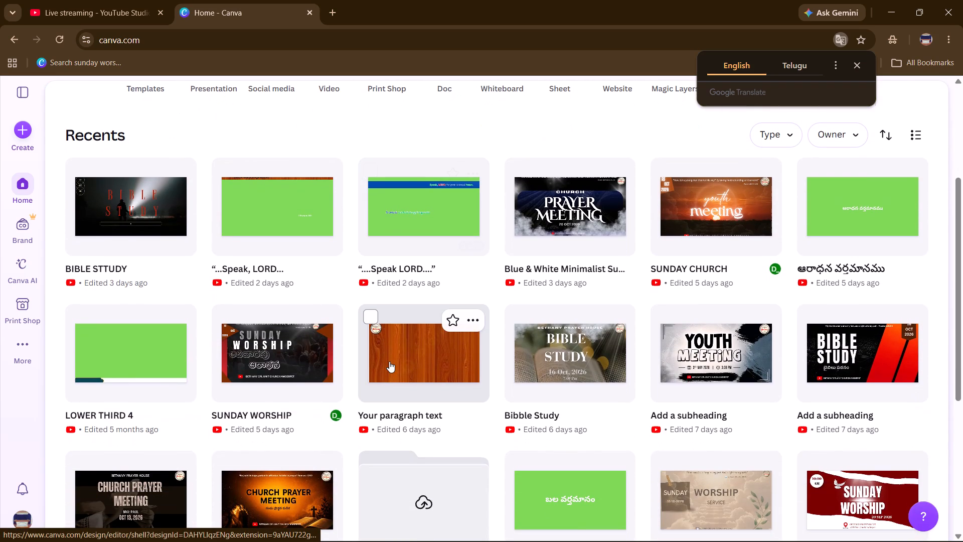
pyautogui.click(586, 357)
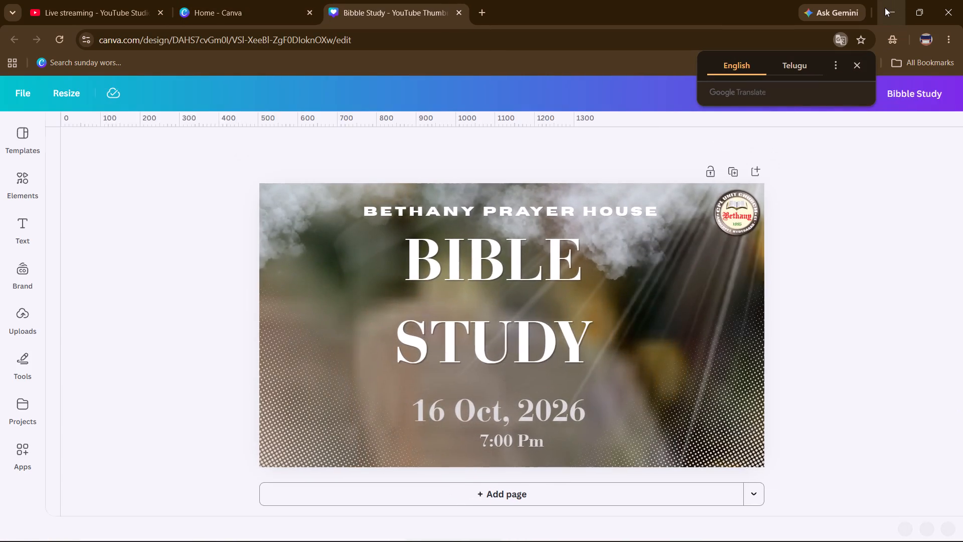
# Check the running live stream in YouTube Studio and return to the "Bibble Study" design.
pyautogui.click(885, 8)
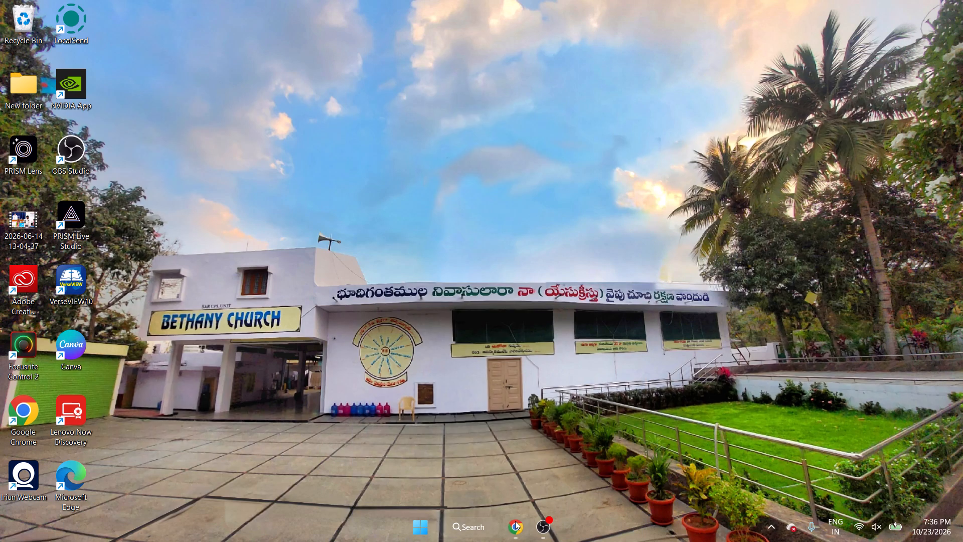
pyautogui.click(519, 530)
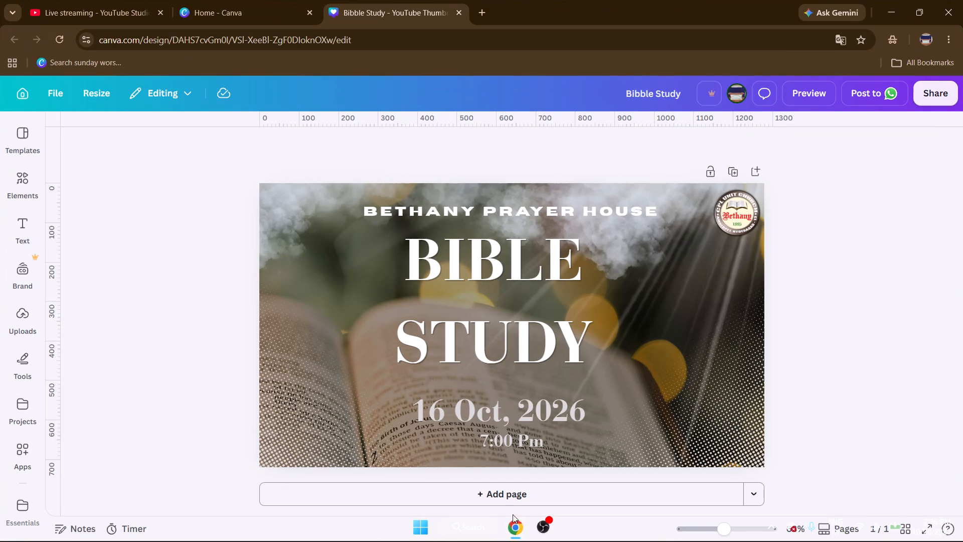
pyautogui.click(112, 3)
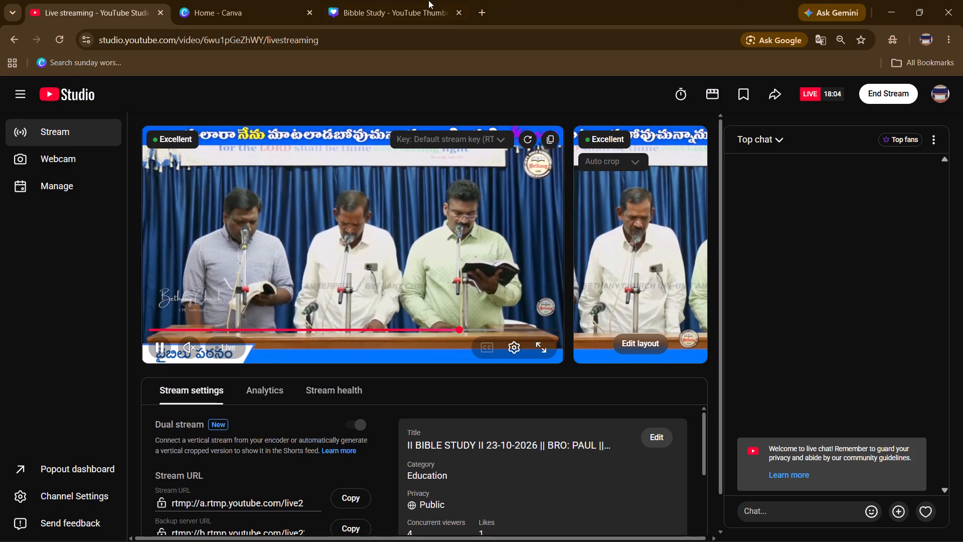
pyautogui.click(388, 1)
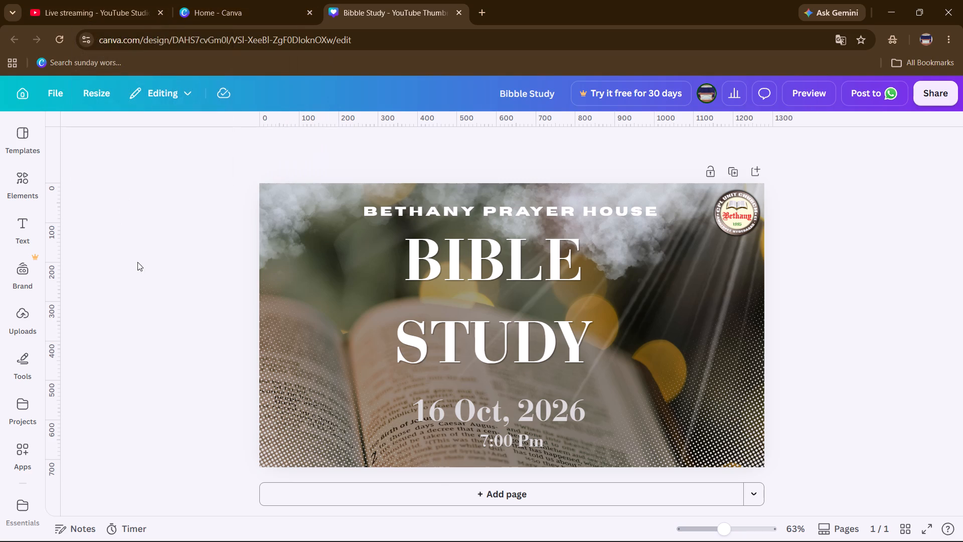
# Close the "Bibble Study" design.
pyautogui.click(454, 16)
# Look through the older recent designs for a thumbnail to reuse.
pyautogui.scroll(-3, 308, 321)
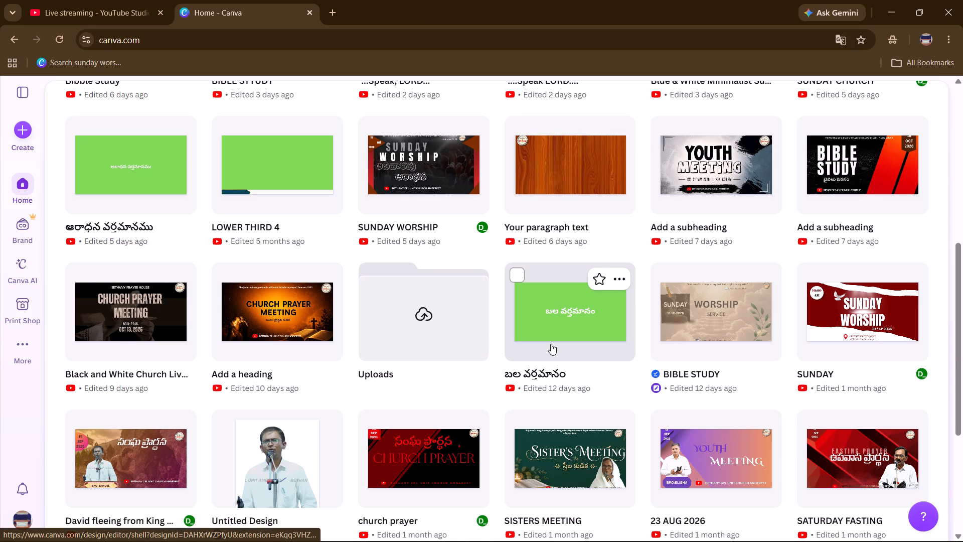
pyautogui.scroll(-2, 551, 344)
pyautogui.scroll(2, 550, 344)
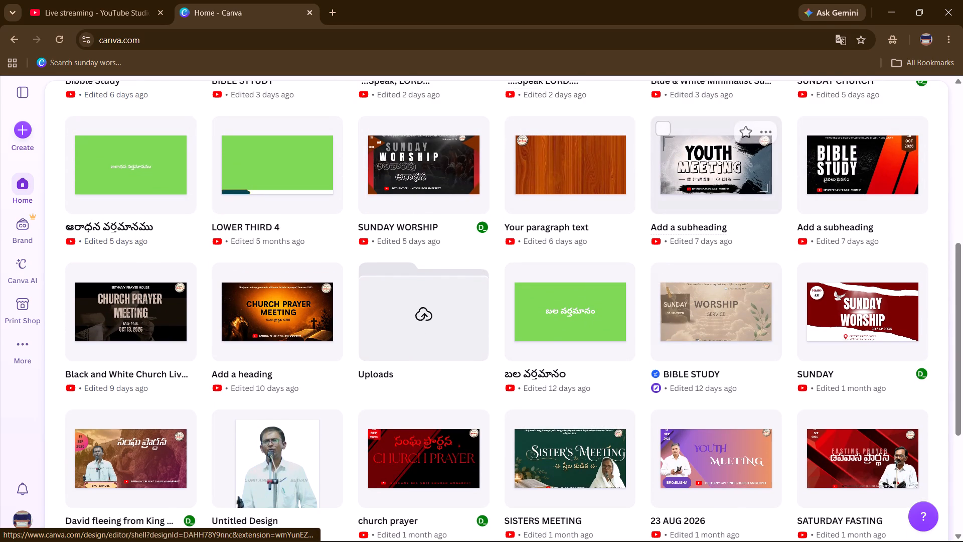
pyautogui.scroll(-4, 536, 319)
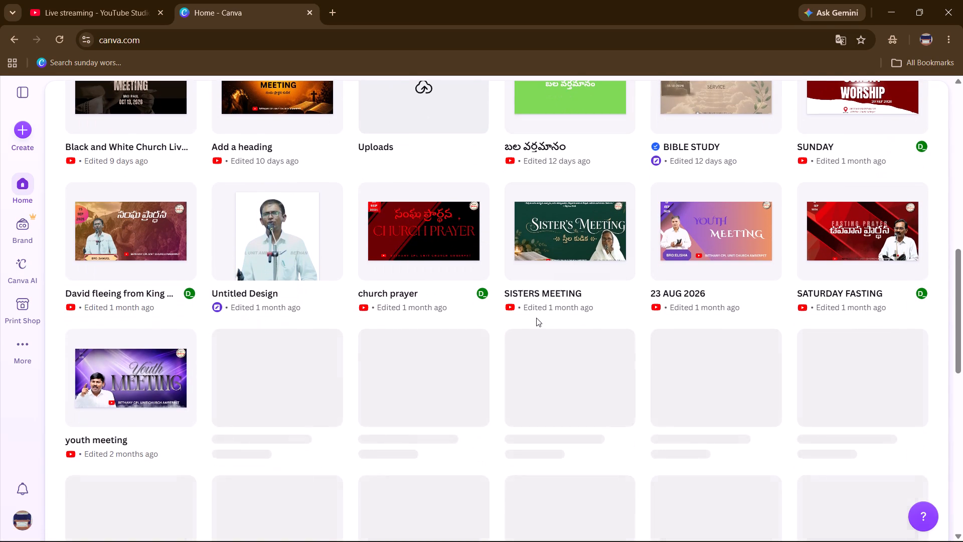
pyautogui.scroll(-3, 536, 318)
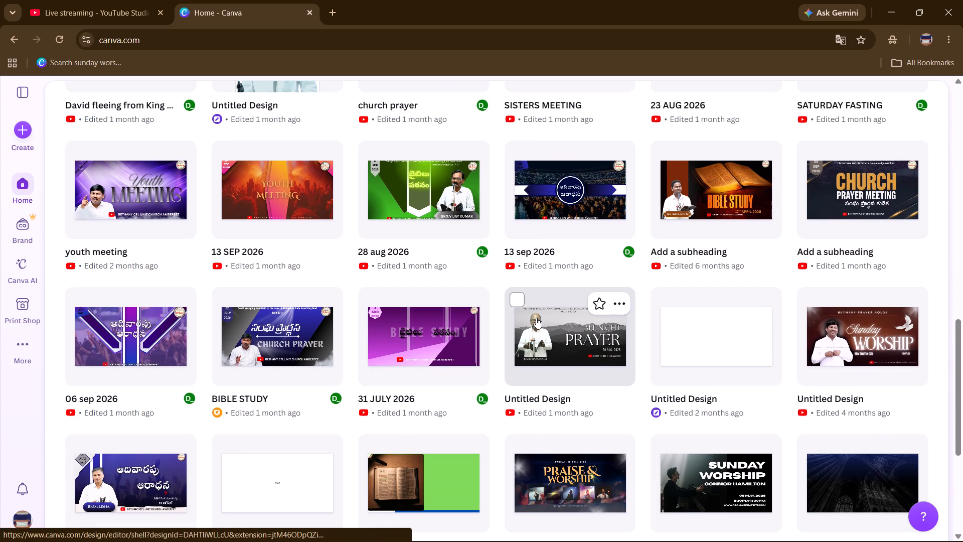
pyautogui.scroll(-2, 536, 318)
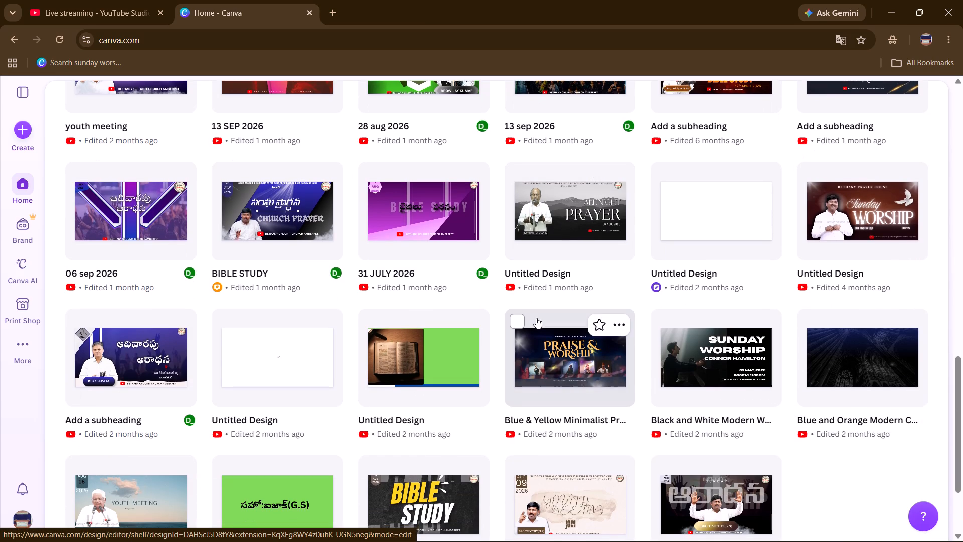
pyautogui.scroll(-3, 536, 318)
pyautogui.scroll(1, 536, 318)
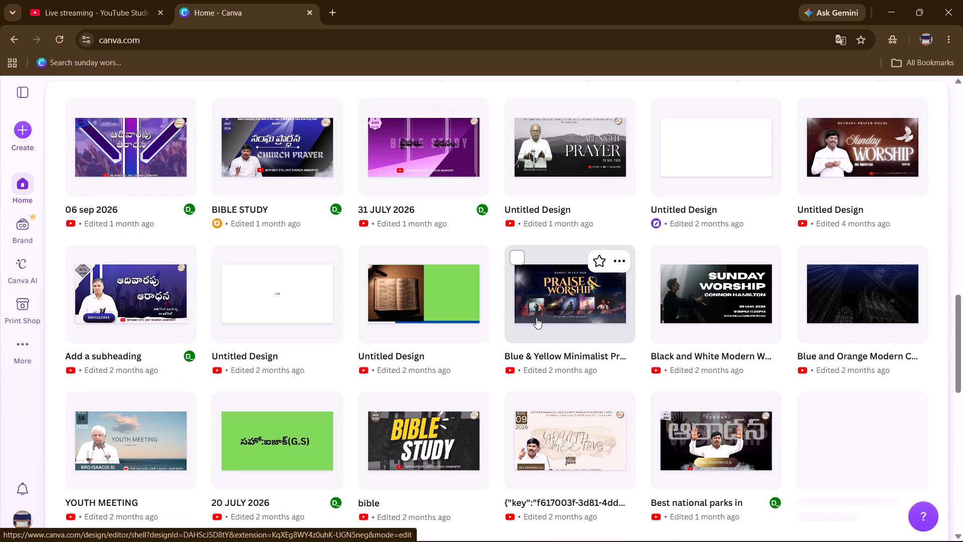
pyautogui.scroll(-2, 536, 318)
pyautogui.scroll(4, 536, 318)
pyautogui.scroll(-2, 536, 318)
pyautogui.scroll(5, 536, 318)
pyautogui.scroll(-8, 536, 318)
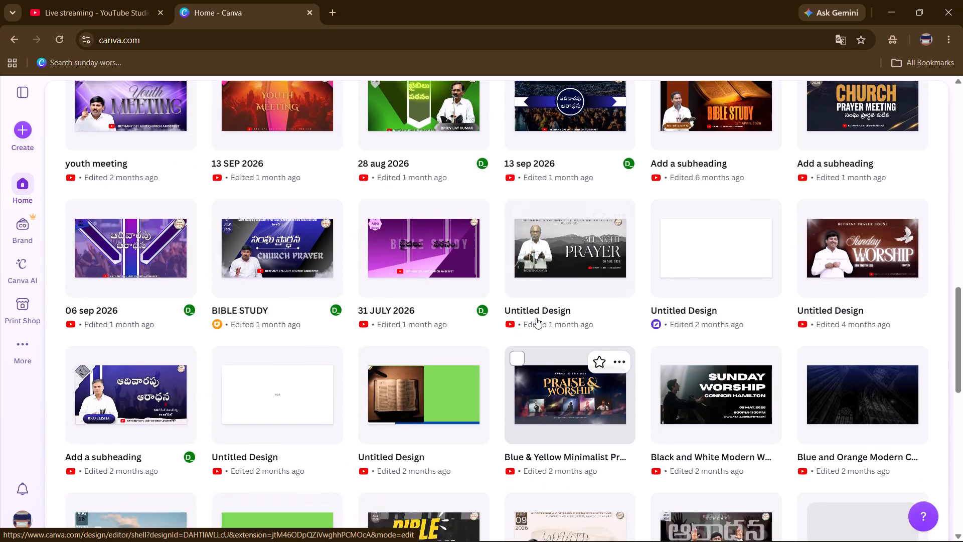
pyautogui.scroll(-2, 536, 318)
pyautogui.scroll(1, 536, 318)
pyautogui.scroll(-2, 536, 318)
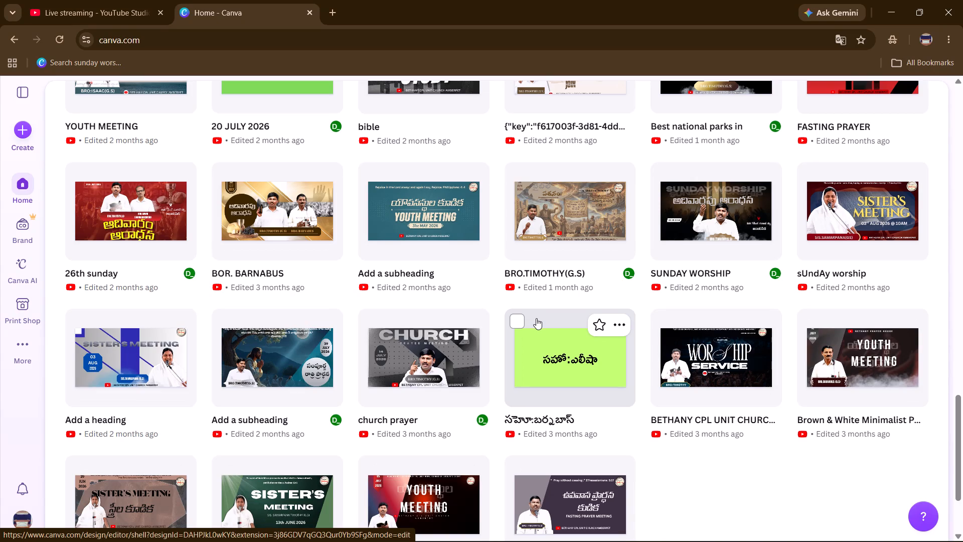
pyautogui.scroll(-3, 536, 318)
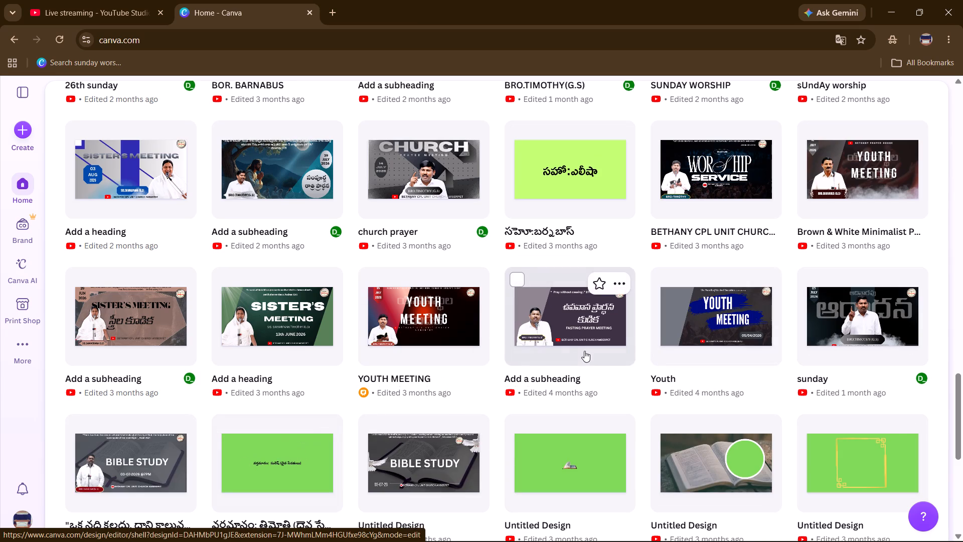
pyautogui.scroll(-3, 658, 338)
pyautogui.scroll(1, 658, 338)
pyautogui.scroll(-2, 658, 338)
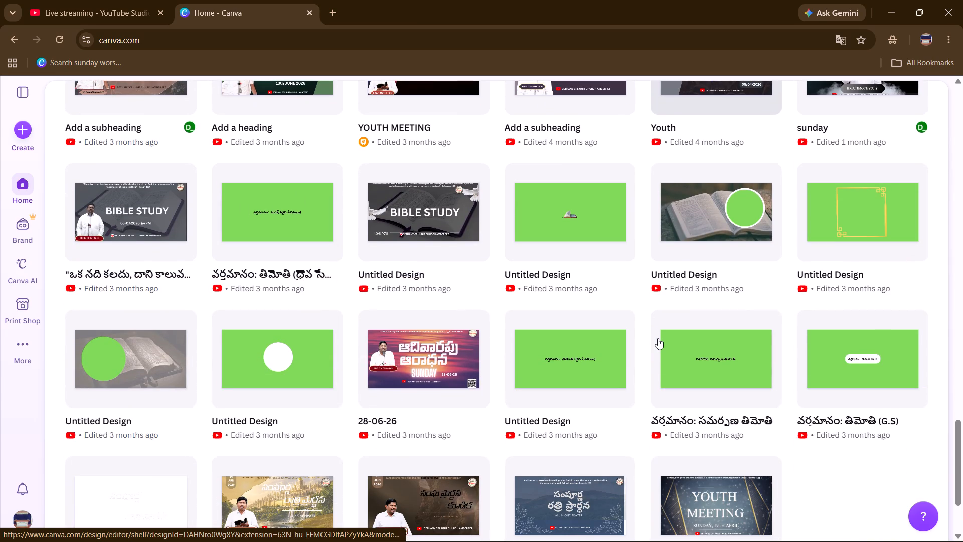
pyautogui.scroll(-2, 658, 338)
pyautogui.scroll(2, 658, 338)
pyautogui.scroll(-6, 658, 338)
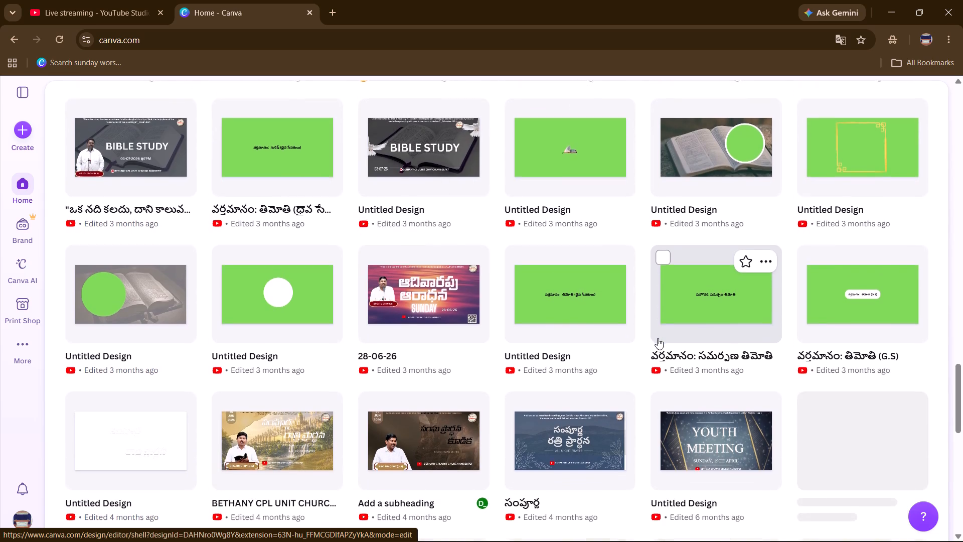
pyautogui.scroll(-5, 658, 338)
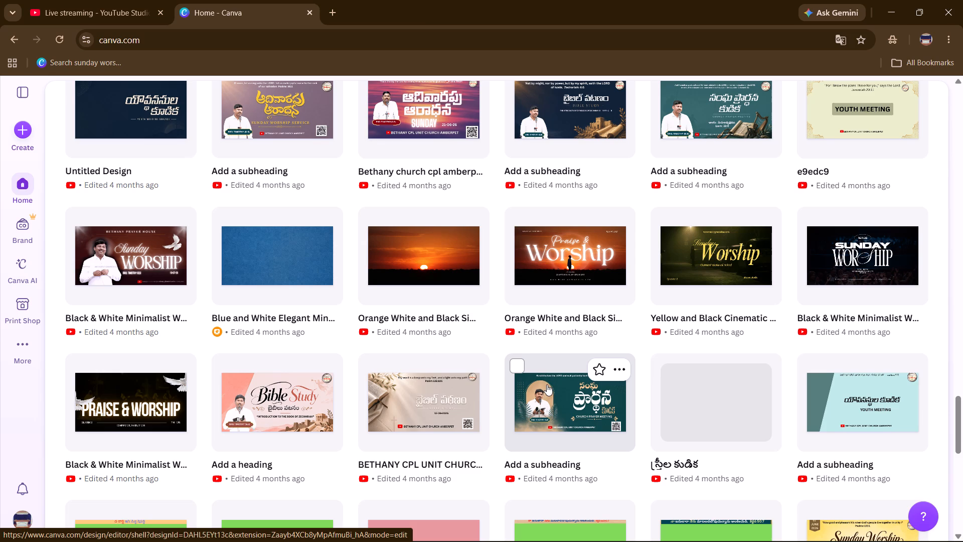
pyautogui.scroll(-4, 549, 376)
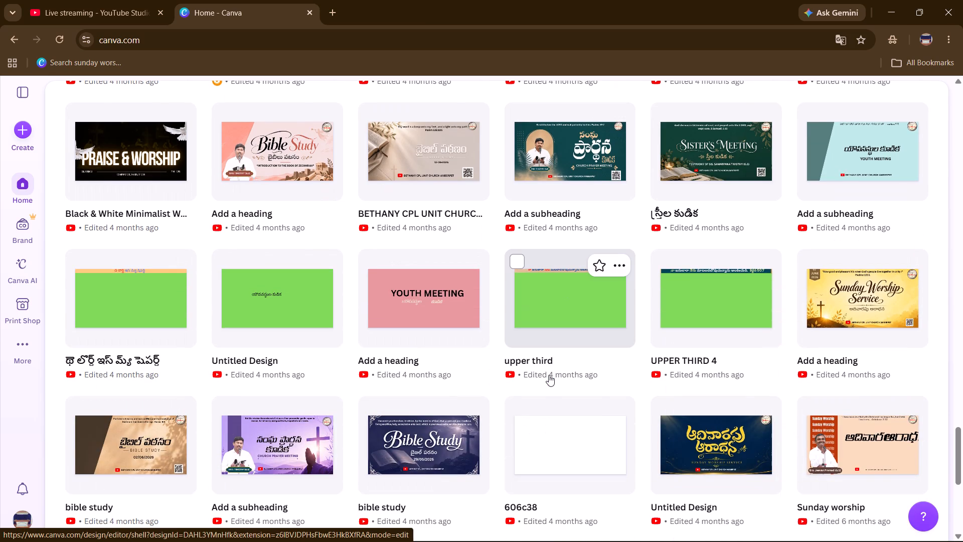
pyautogui.scroll(-4, 549, 375)
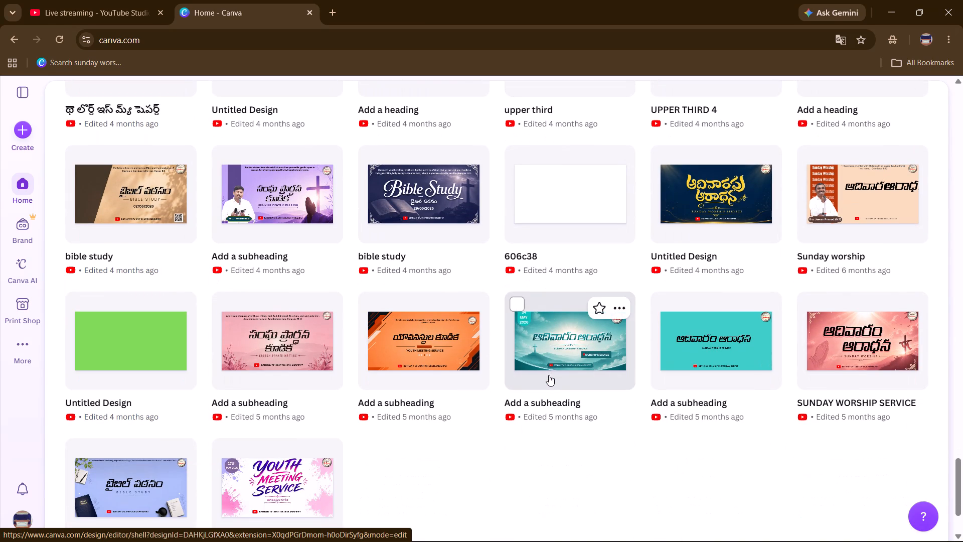
# Go back up through the recent designs and open the "Youth" thumbnail with blue brush strokes behind its title.
pyautogui.scroll(8, 551, 372)
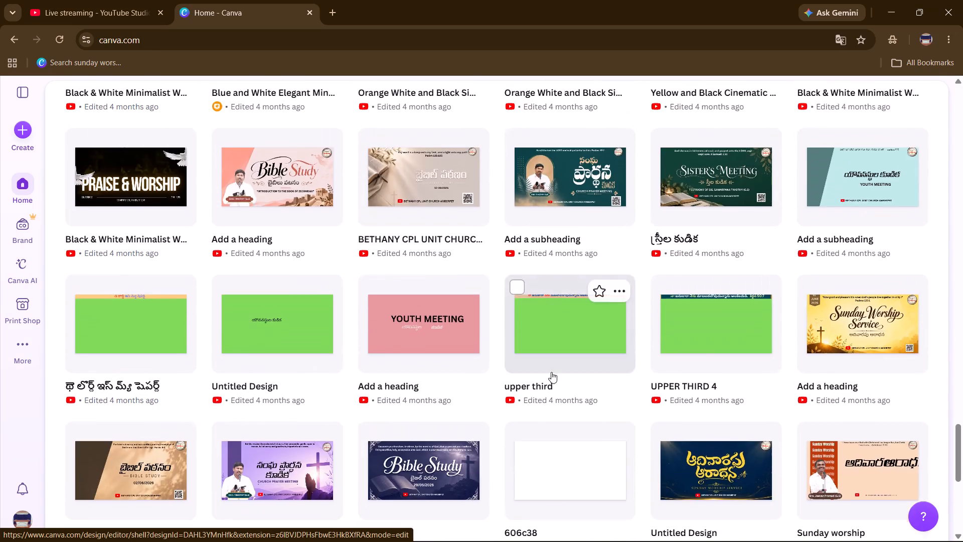
pyautogui.scroll(1, 551, 372)
pyautogui.scroll(-3, 551, 372)
pyautogui.scroll(10, 551, 372)
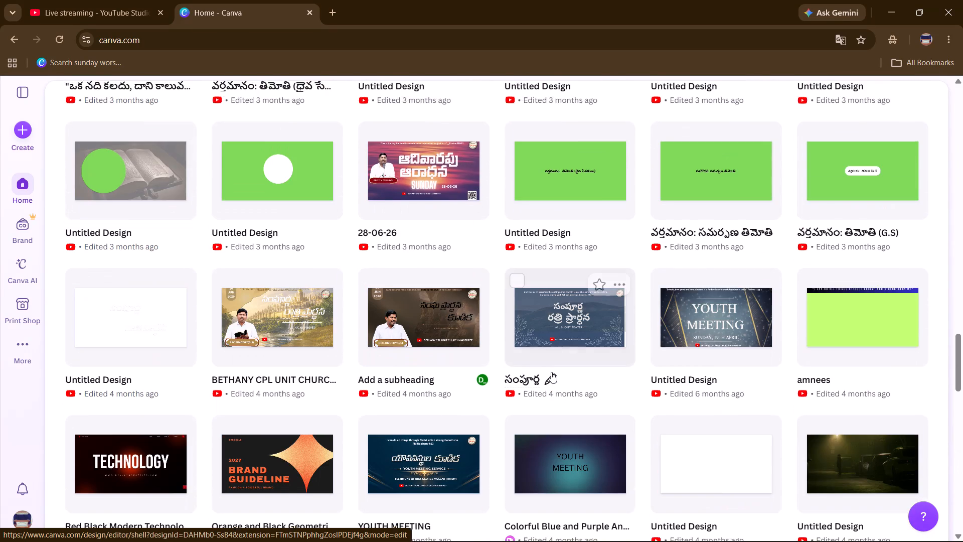
pyautogui.scroll(6, 551, 372)
pyautogui.click(696, 258)
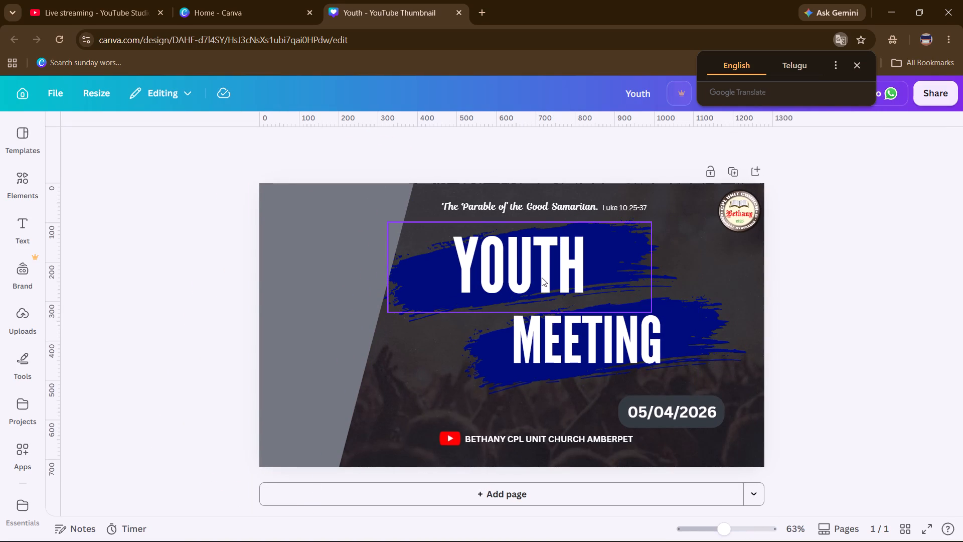
# Enlarge the YOUTH title text from its corners so it fills more of the upper blue brush stroke.
pyautogui.click(502, 270)
pyautogui.moveTo(387, 220); pyautogui.dragTo(332, 226)
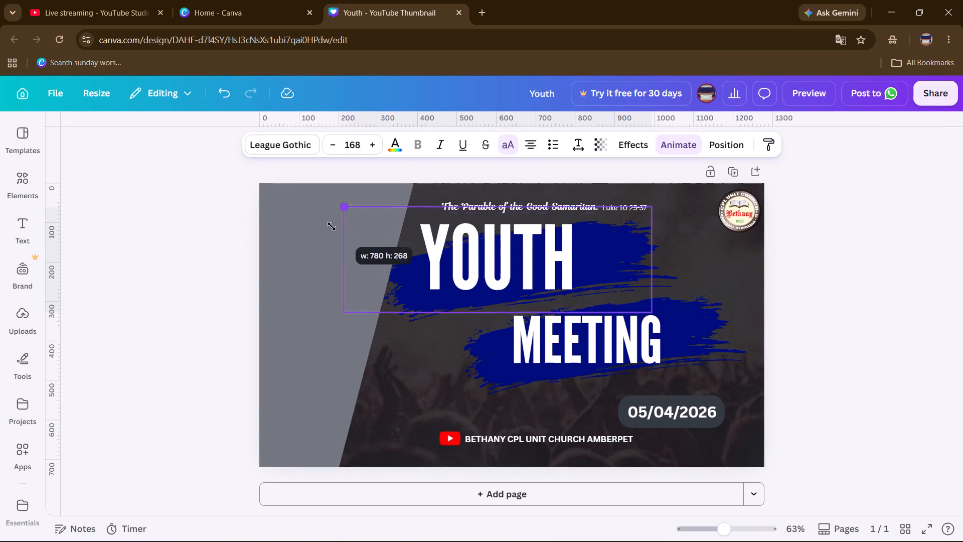
pyautogui.moveTo(332, 226); pyautogui.dragTo(317, 226)
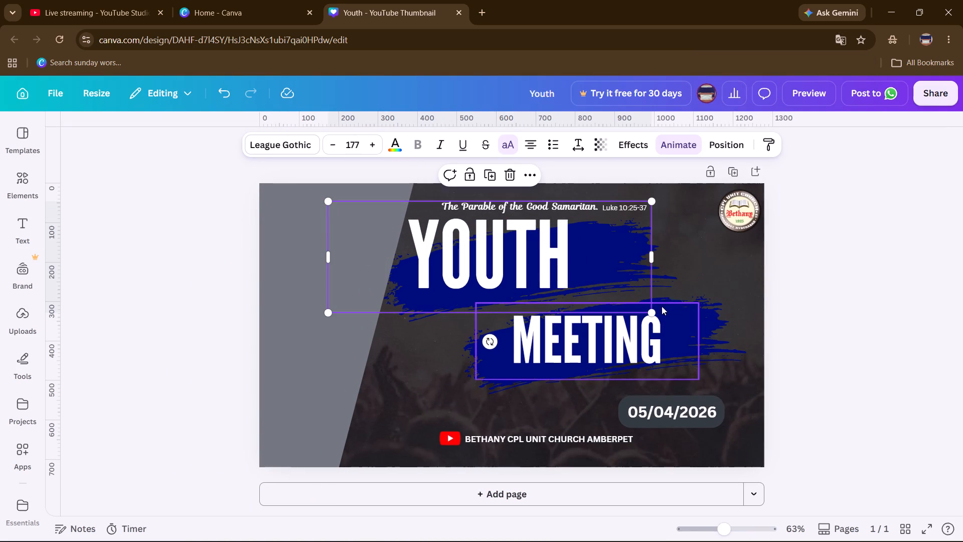
pyautogui.moveTo(649, 310); pyautogui.dragTo(668, 334)
# Move the MEETING title text slightly lower under YOUTH and enlarge it to font size 157.
pyautogui.click(592, 356)
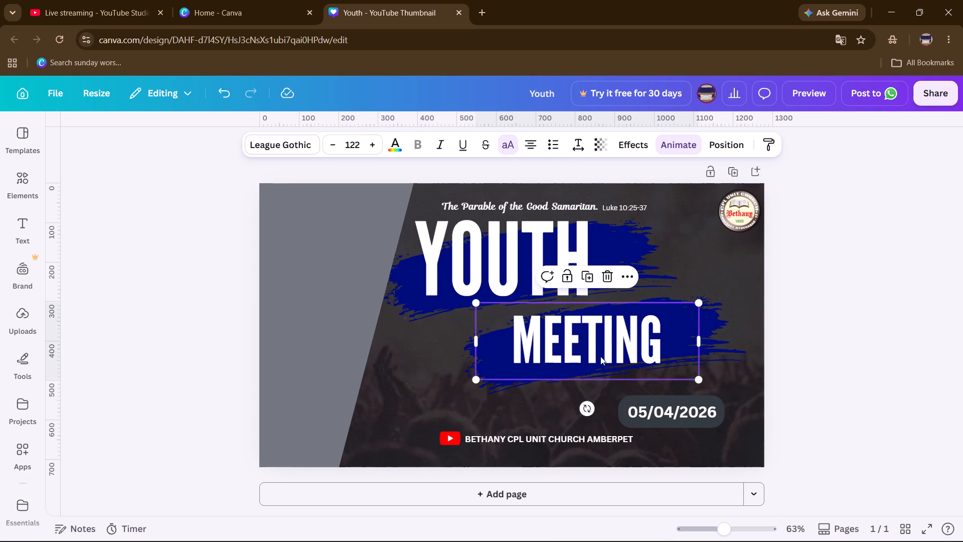
pyautogui.moveTo(599, 354); pyautogui.dragTo(598, 381)
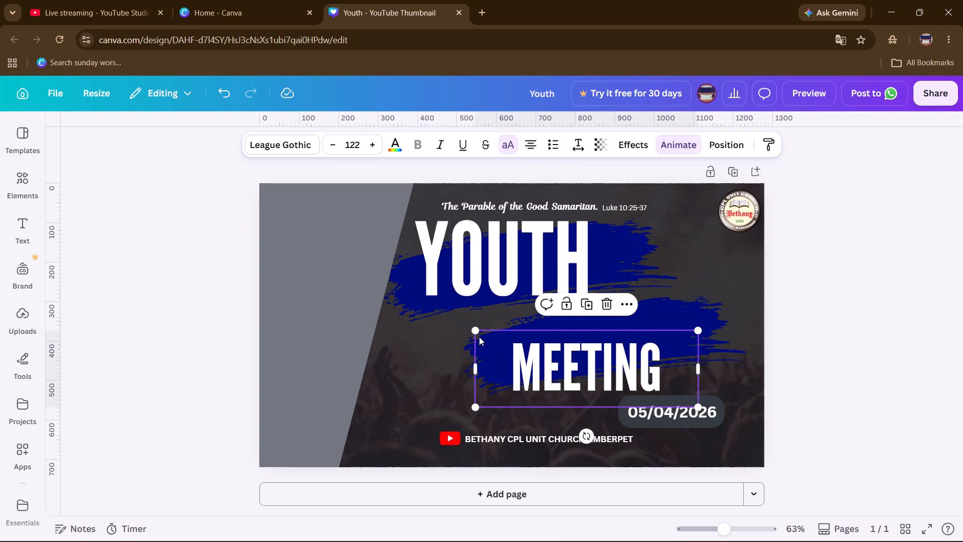
pyautogui.moveTo(472, 332); pyautogui.dragTo(405, 317)
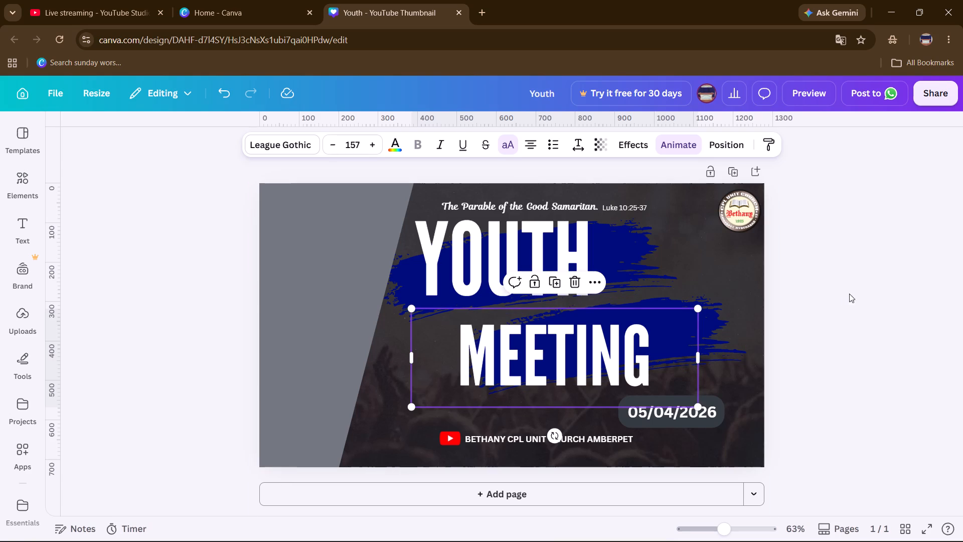
# Shift the lower blue brush stroke down toward the grey panel behind MEETING and enlarge it from its upper corner.
pyautogui.click(687, 349)
pyautogui.click(713, 333)
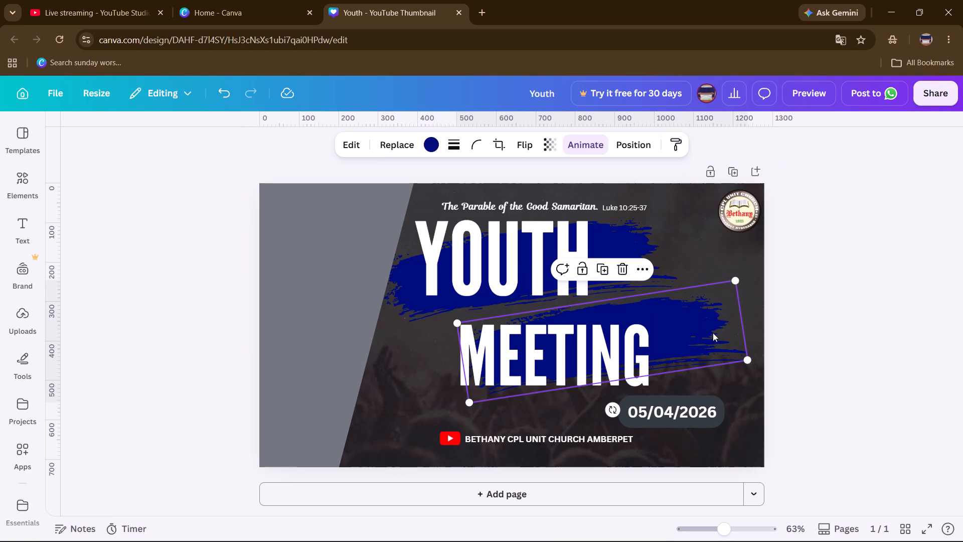
pyautogui.moveTo(463, 323); pyautogui.dragTo(446, 318)
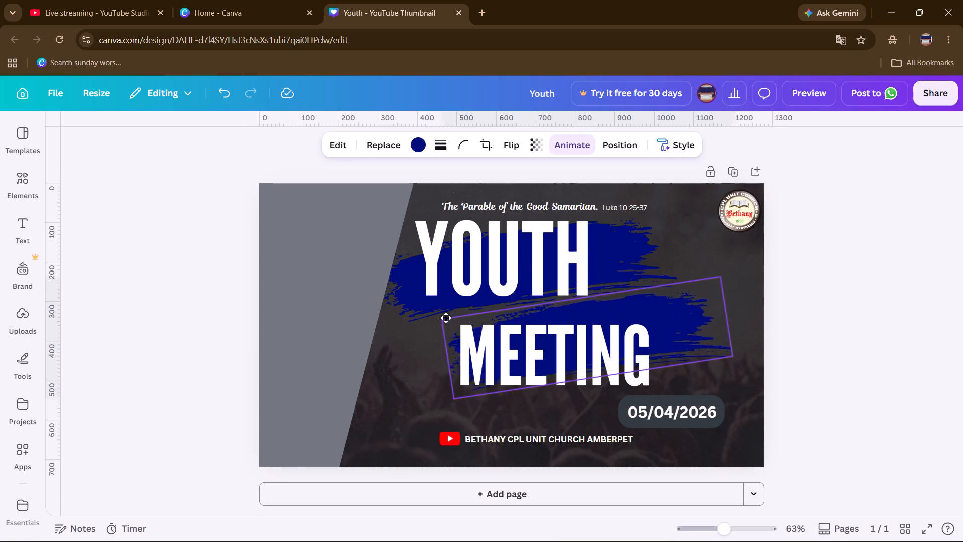
pyautogui.moveTo(446, 318); pyautogui.dragTo(423, 342)
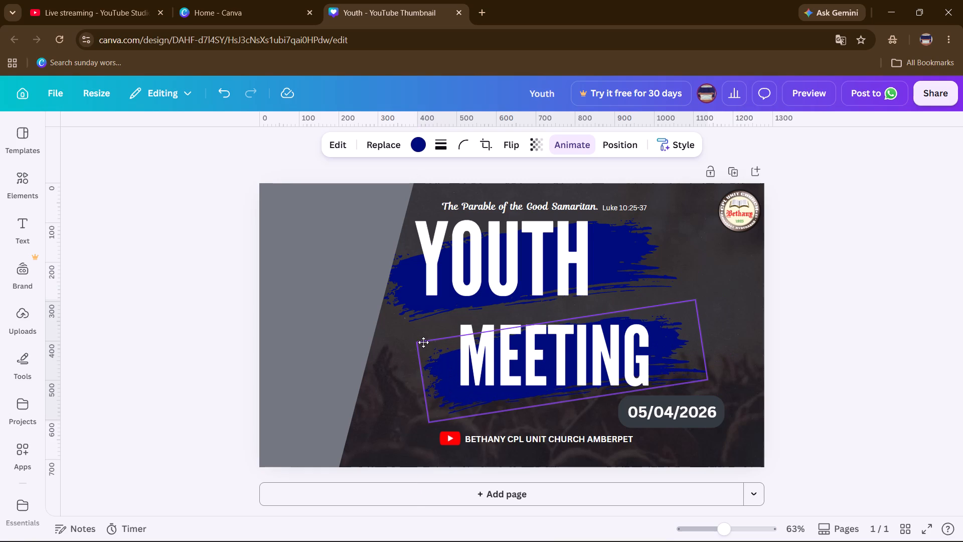
pyautogui.moveTo(423, 342); pyautogui.dragTo(423, 339)
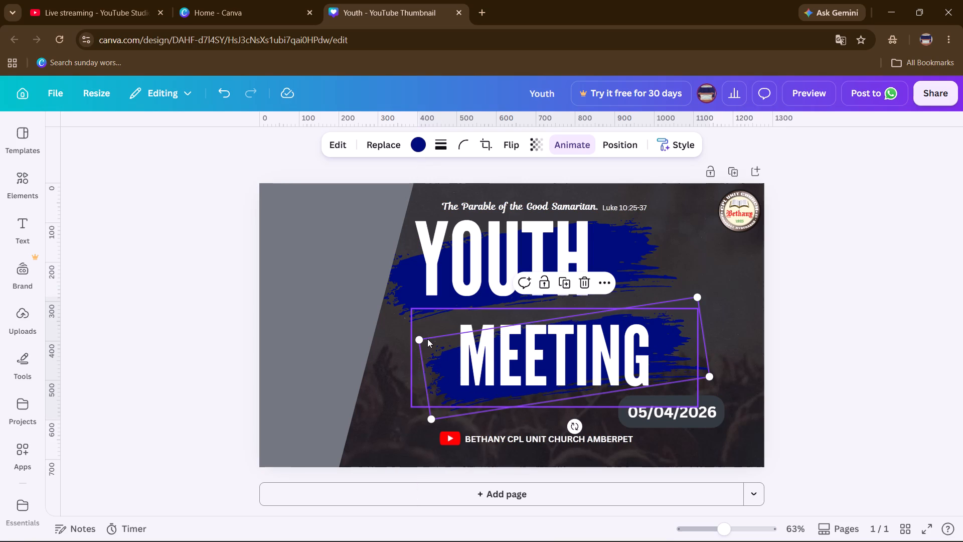
pyautogui.moveTo(416, 338); pyautogui.dragTo(374, 327)
# Move the YOUTH title aside onto the grey panel and enlarge the upper blue brush stroke toward that panel.
pyautogui.click(411, 278)
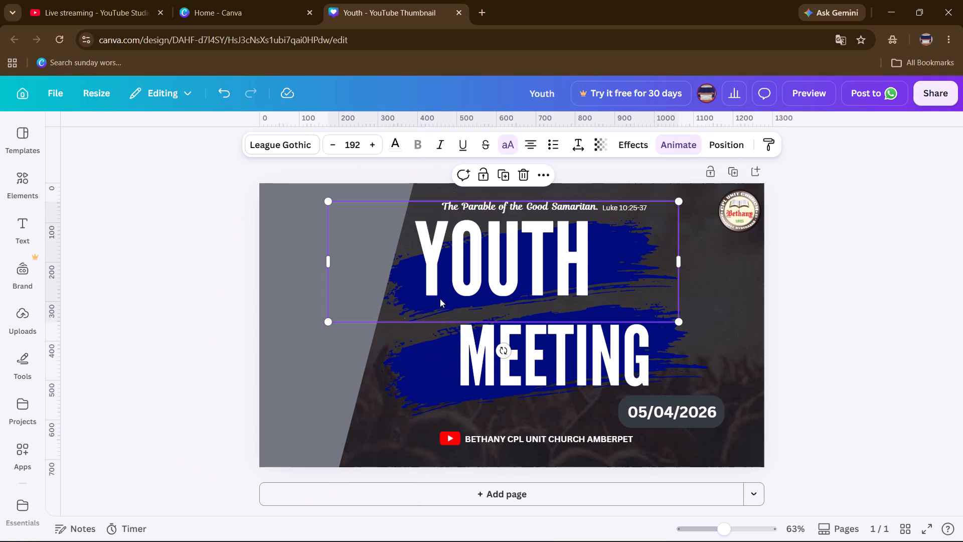
pyautogui.click(616, 257)
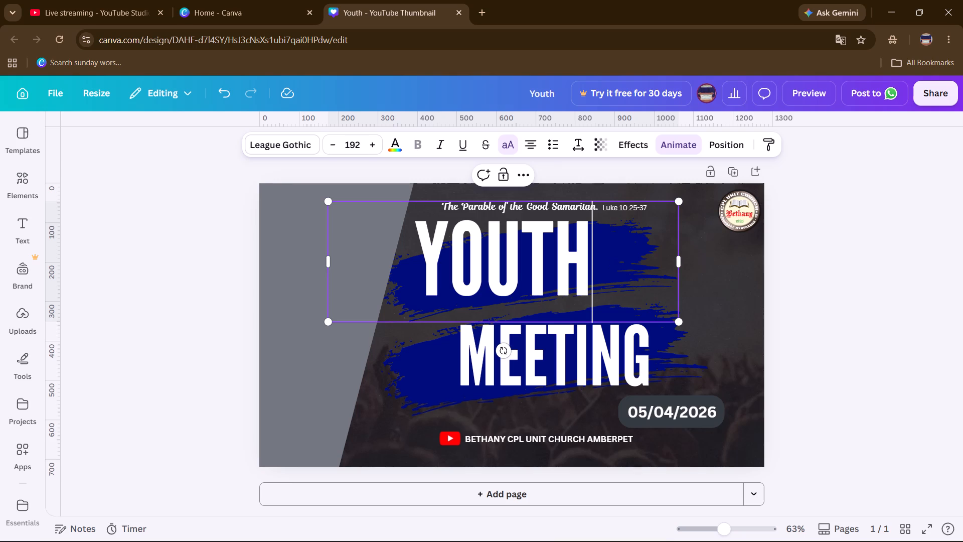
pyautogui.click(621, 259)
pyautogui.click(621, 259)
pyautogui.click(621, 259)
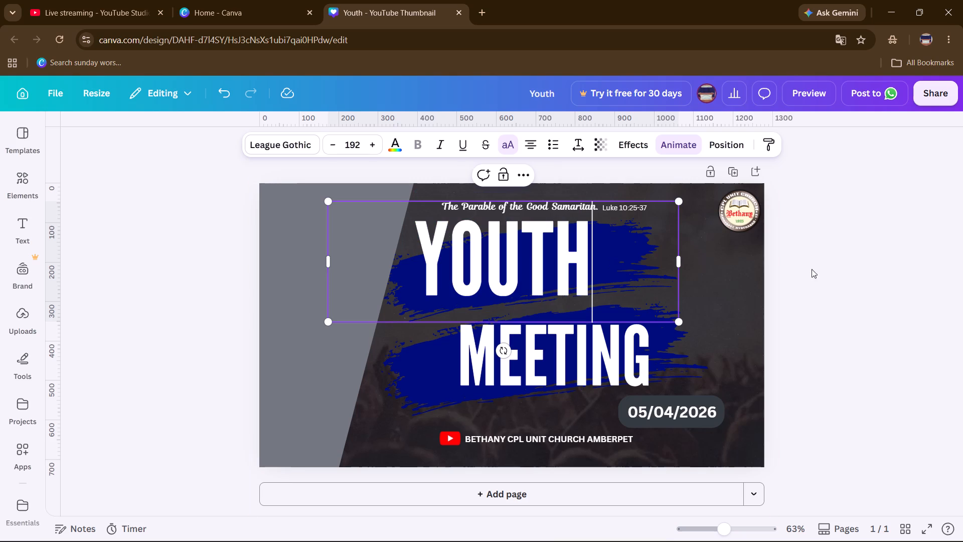
pyautogui.click(821, 267)
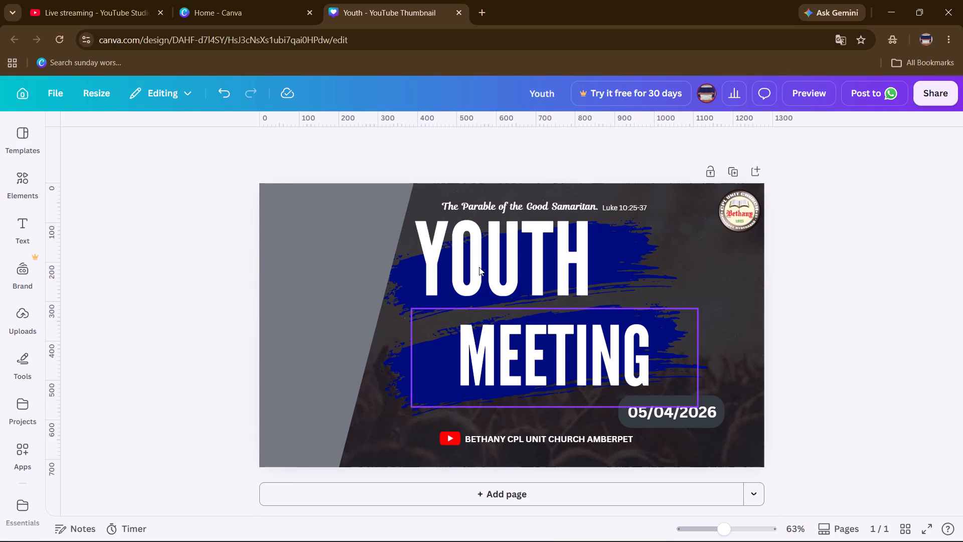
pyautogui.moveTo(490, 270); pyautogui.dragTo(297, 318)
pyautogui.click(579, 262)
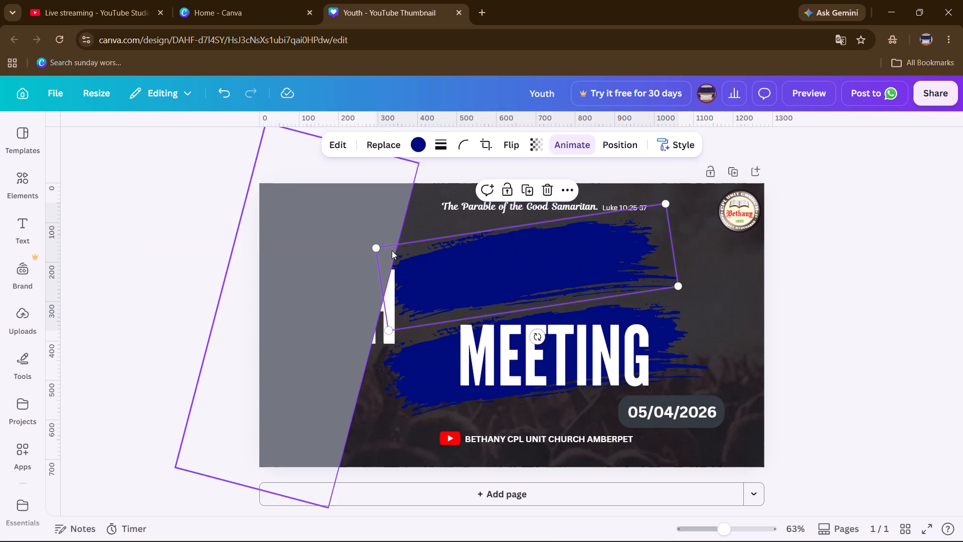
pyautogui.moveTo(374, 249); pyautogui.dragTo(291, 248)
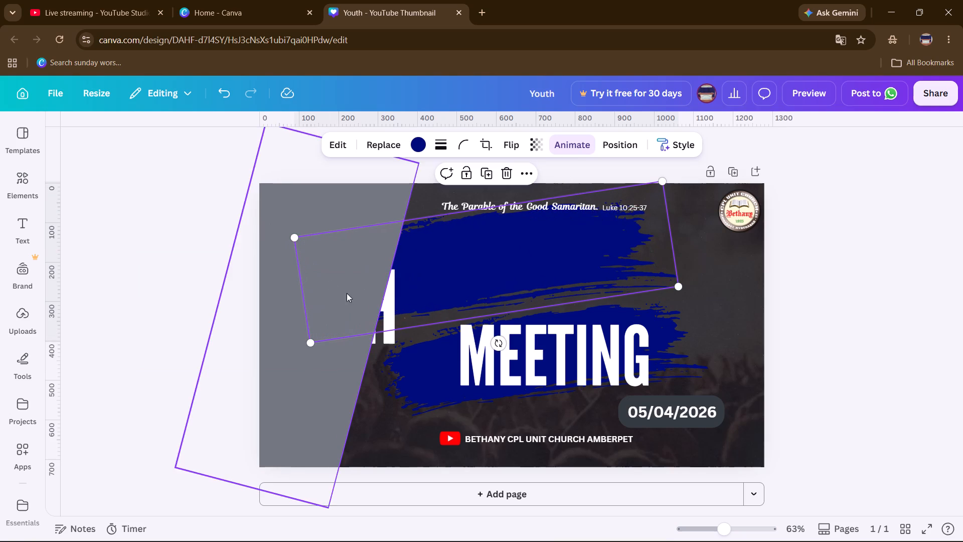
pyautogui.click(871, 299)
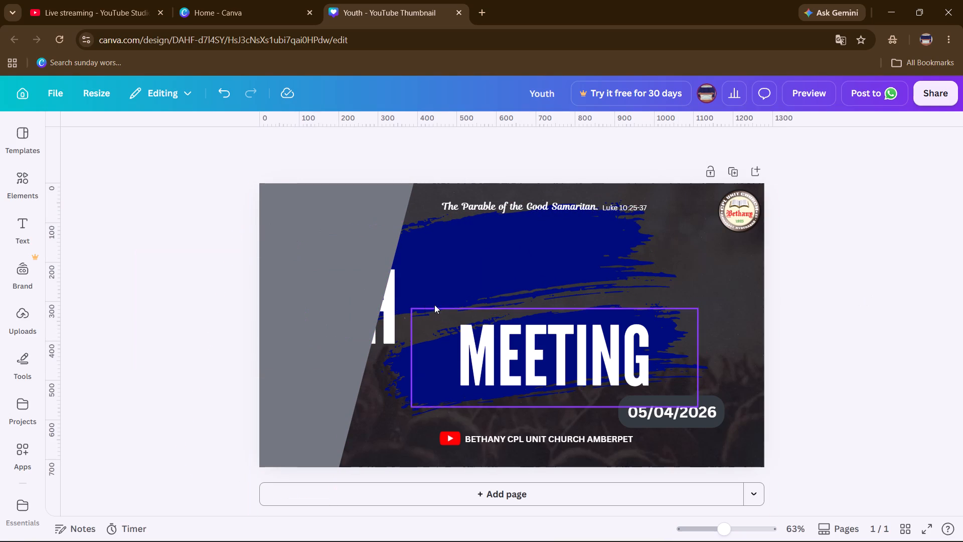
# Move the YOUTH title back over the enlarged upper blue brush stroke, above MEETING.
pyautogui.click(383, 305)
pyautogui.moveTo(383, 305); pyautogui.dragTo(572, 257)
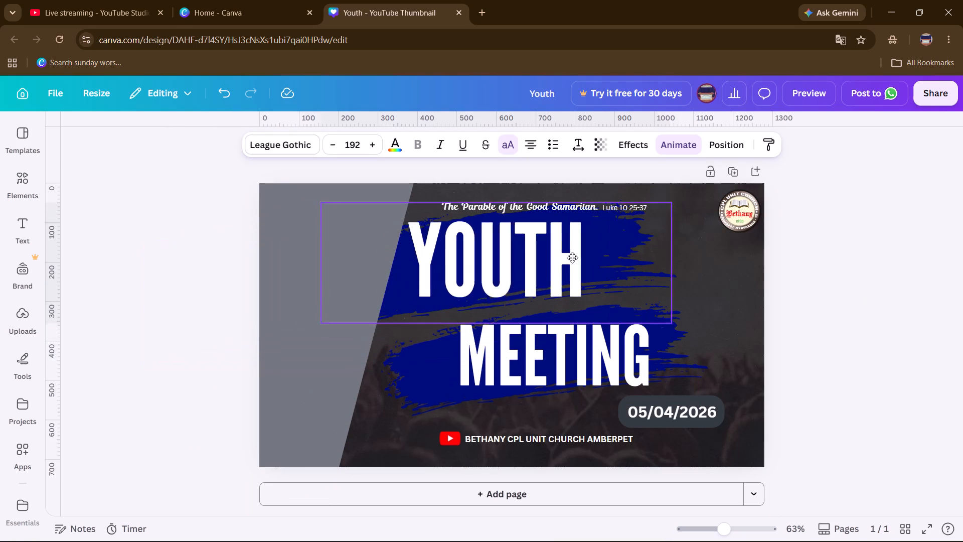
pyautogui.moveTo(572, 257); pyautogui.dragTo(604, 263)
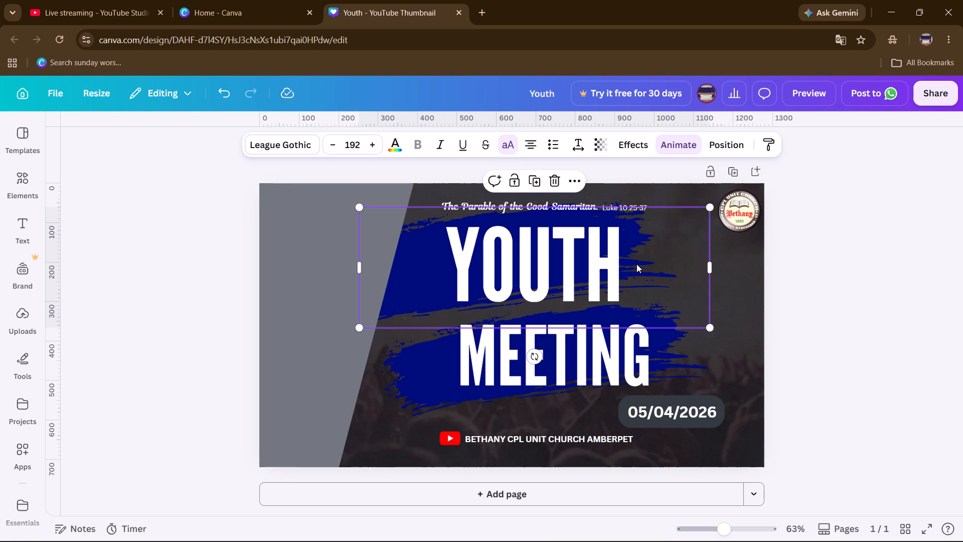
# Replace the YOUTH title text with BIBLE.
pyautogui.click(636, 264)
pyautogui.press('BackSpace')
pyautogui.press('BackSpace')
pyautogui.press('BackSpace')
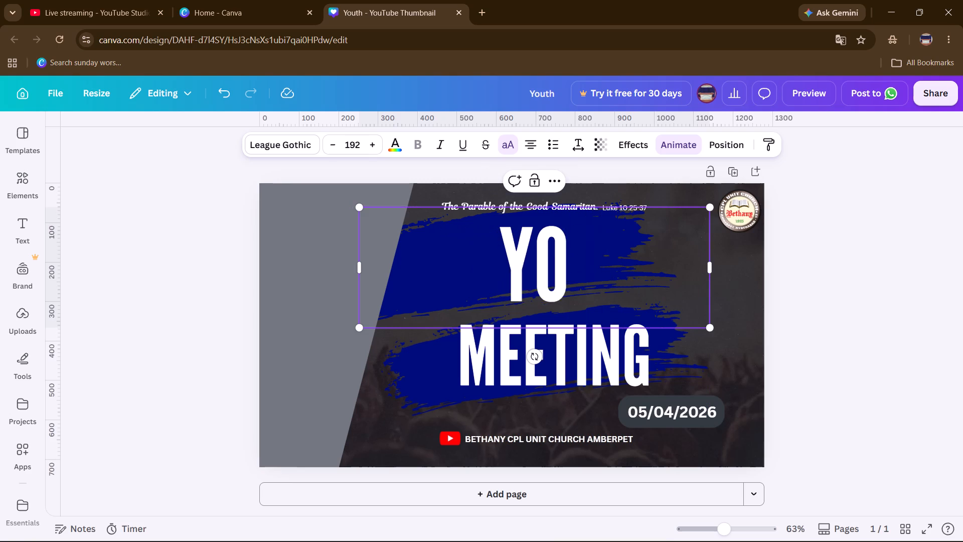
pyautogui.press('BackSpace')
pyautogui.press('BackSpace')
pyautogui.write('BI')
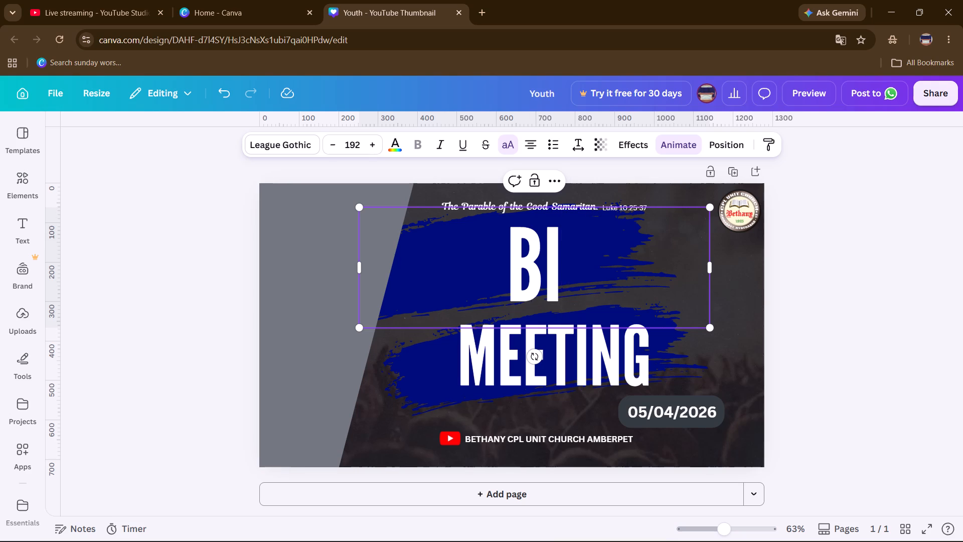
pyautogui.write('BLE')
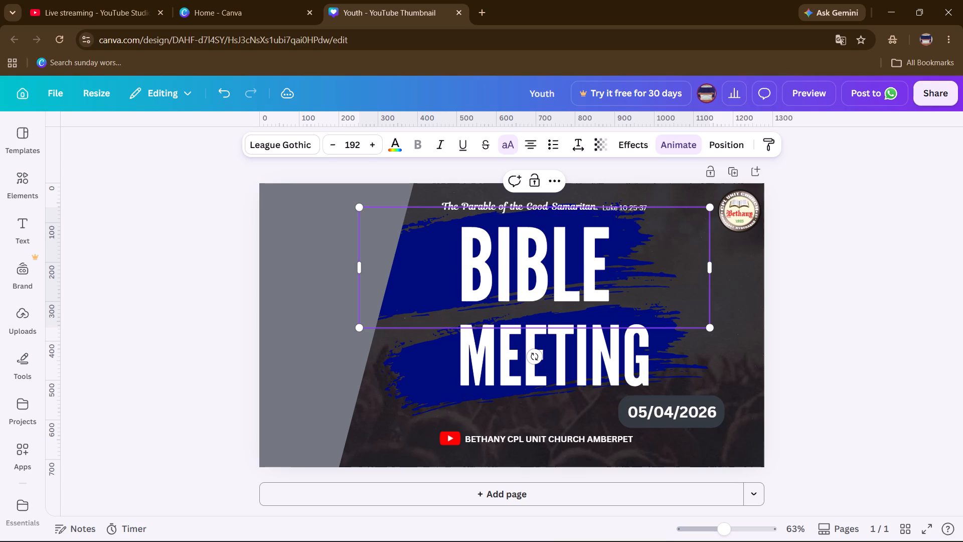
# Replace the MEETING title text with STUDY.
pyautogui.click(654, 368)
pyautogui.click(648, 368)
pyautogui.click(645, 368)
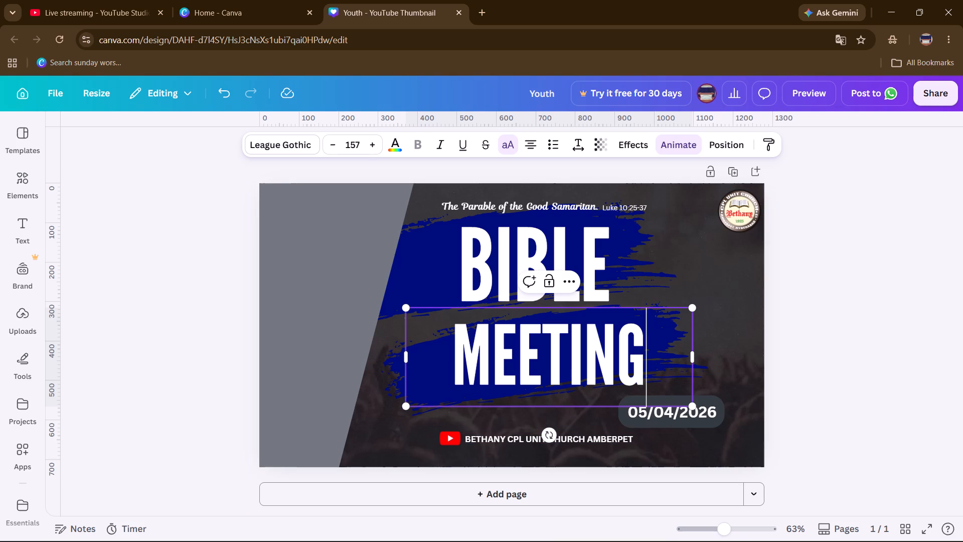
pyautogui.press('BackSpace')
pyautogui.press('BackSpace')
pyautogui.press('BackSpace')
pyautogui.press('BackSpace')
pyautogui.press('BackSpace')
pyautogui.press('BackSpace')
pyautogui.press('BackSpace')
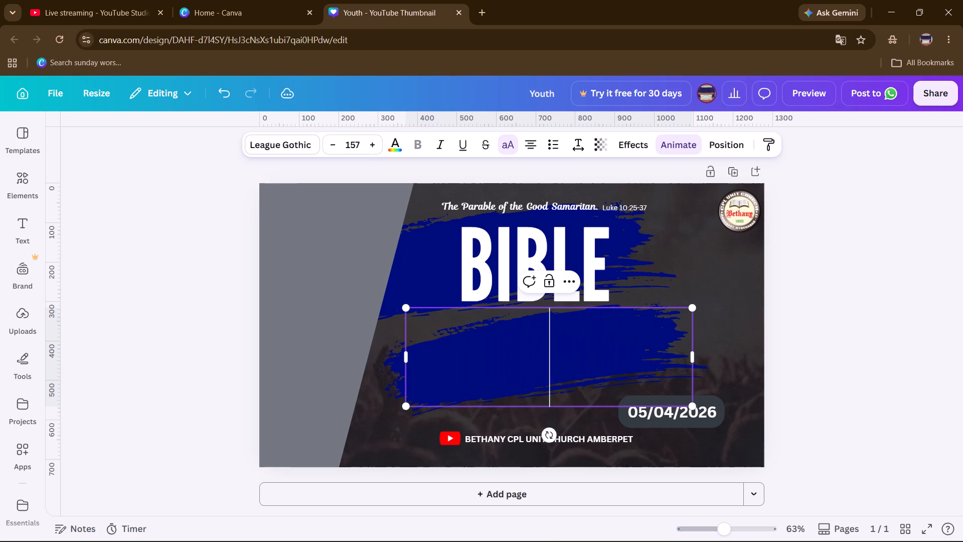
pyautogui.write('STU')
pyautogui.write('DY')
pyautogui.click(920, 365)
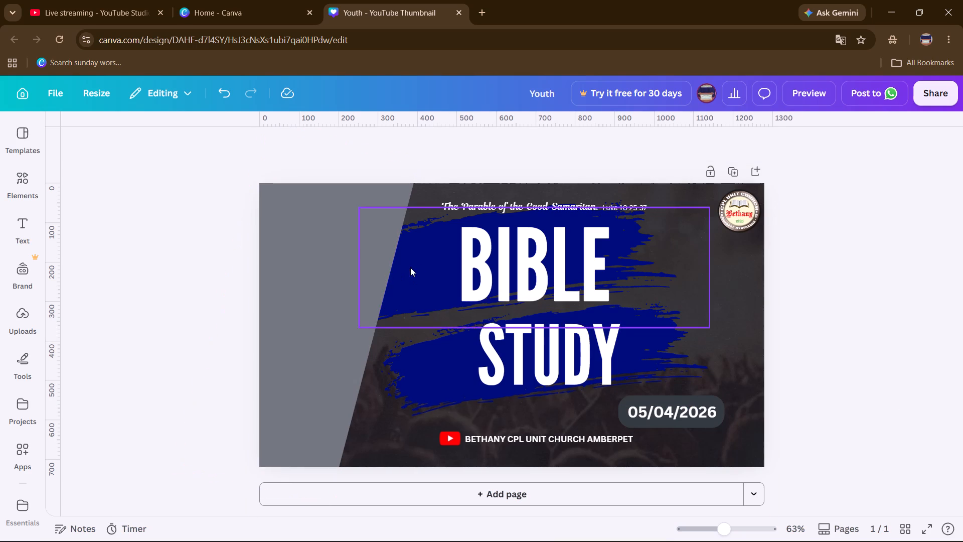
# Narrow the slanted grey panel by pulling its inner edge away from the title.
pyautogui.click(336, 288)
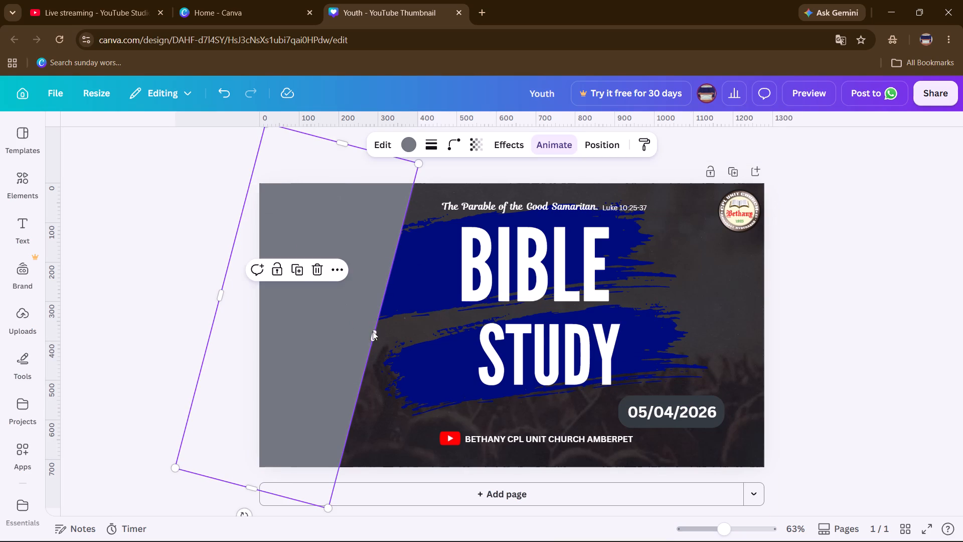
pyautogui.moveTo(375, 331); pyautogui.dragTo(343, 326)
# Enlarge the BIBLE title to font size 234 and position it over the upper brush stroke, closer to the grey panel.
pyautogui.click(420, 287)
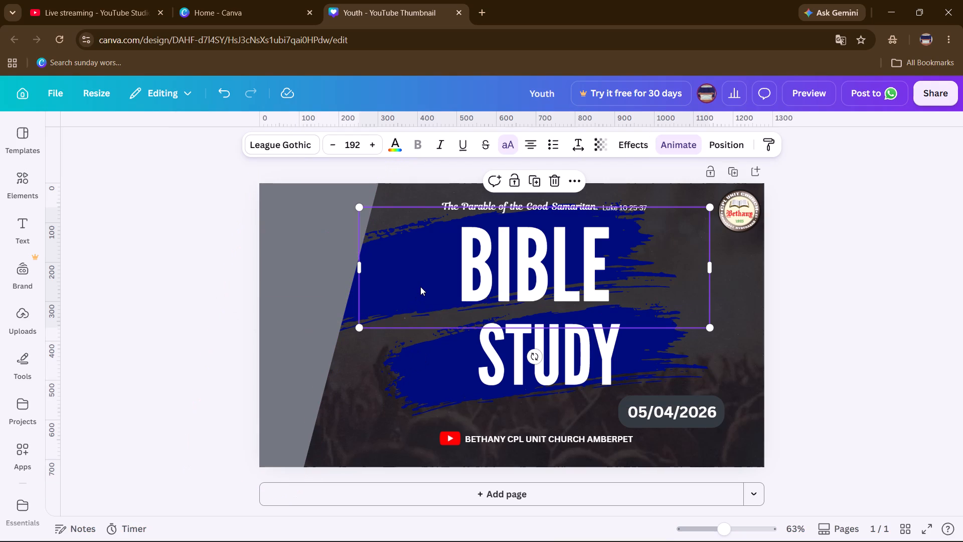
pyautogui.click(420, 287)
pyautogui.click(622, 270)
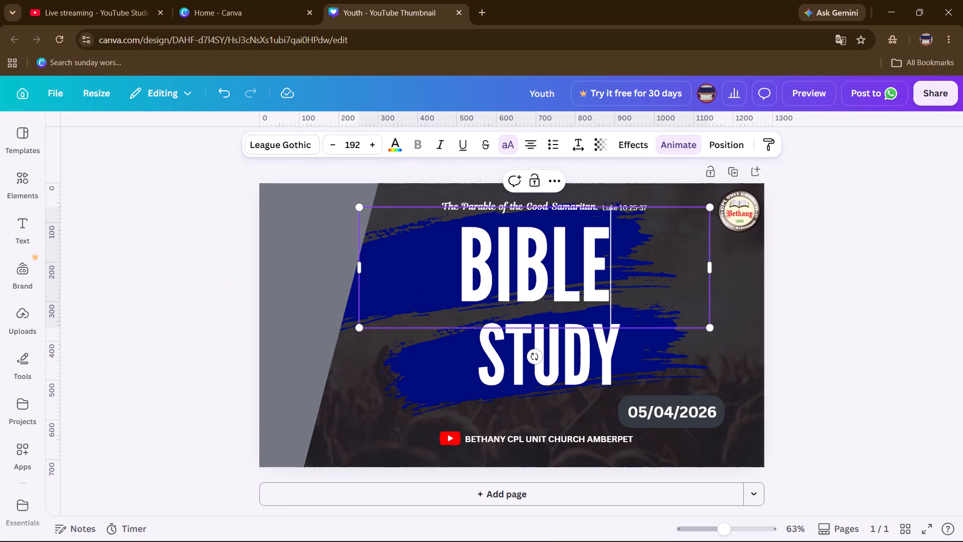
pyautogui.moveTo(534, 286); pyautogui.dragTo(496, 304)
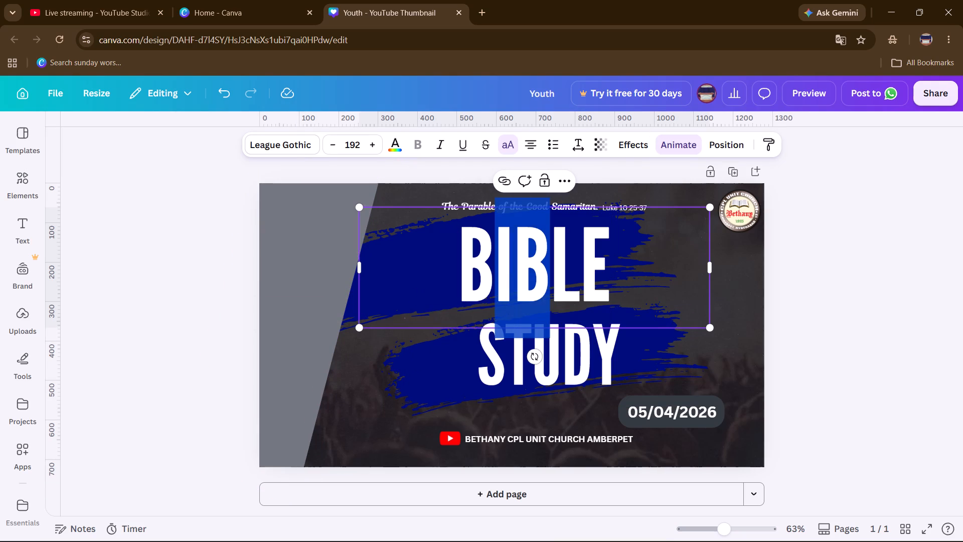
pyautogui.click(266, 377)
pyautogui.click(449, 283)
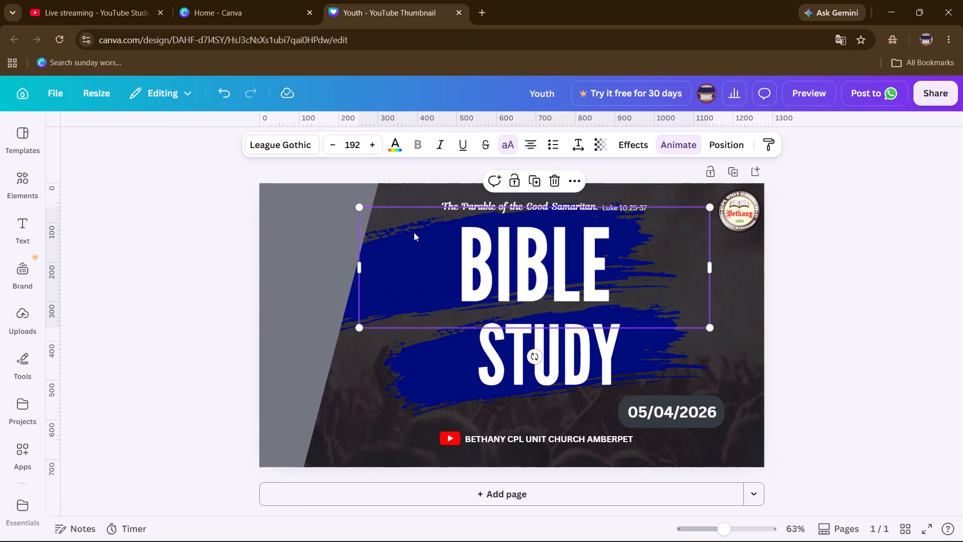
pyautogui.moveTo(360, 205); pyautogui.dragTo(270, 221)
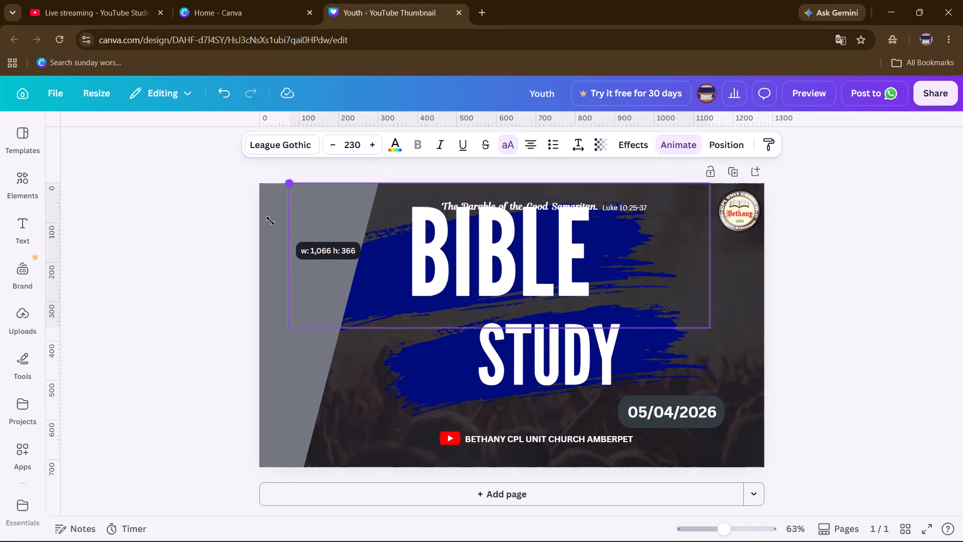
pyautogui.moveTo(270, 221); pyautogui.dragTo(270, 222)
pyautogui.moveTo(542, 242); pyautogui.dragTo(516, 268)
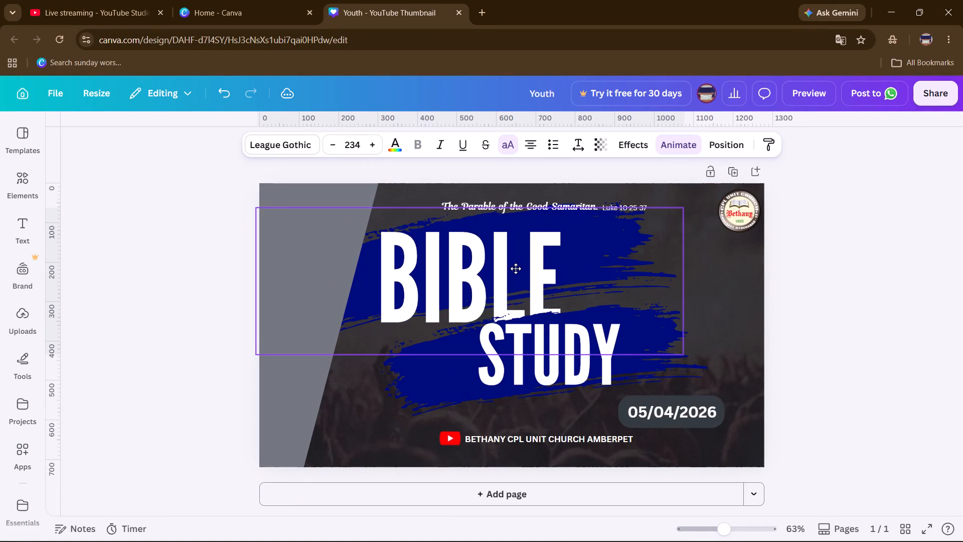
pyautogui.moveTo(516, 268); pyautogui.dragTo(516, 257)
# Shift the STUDY title sideways on the lower brush stroke, away from the grey panel, so it is offset beneath BIBLE.
pyautogui.click(569, 366)
pyautogui.moveTo(570, 366); pyautogui.dragTo(573, 367)
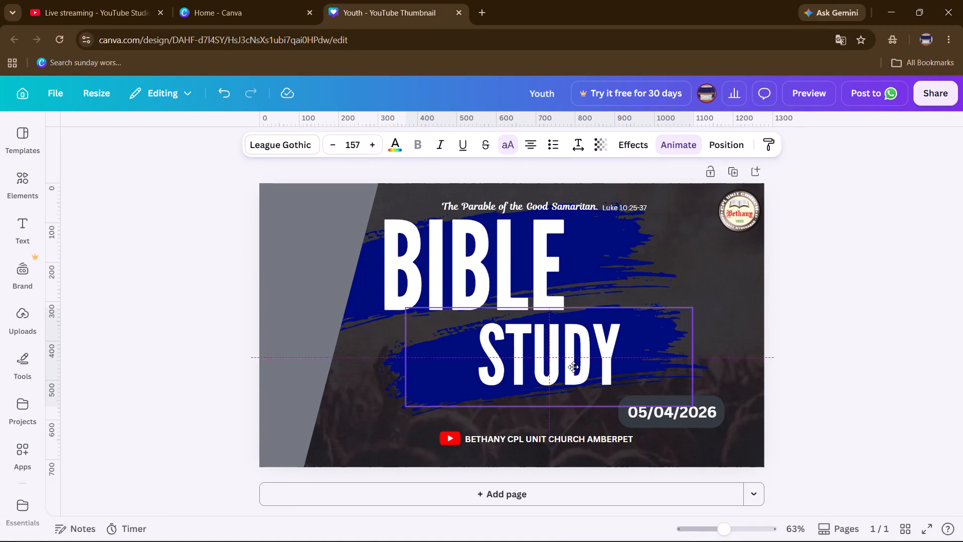
pyautogui.moveTo(573, 367); pyautogui.dragTo(594, 365)
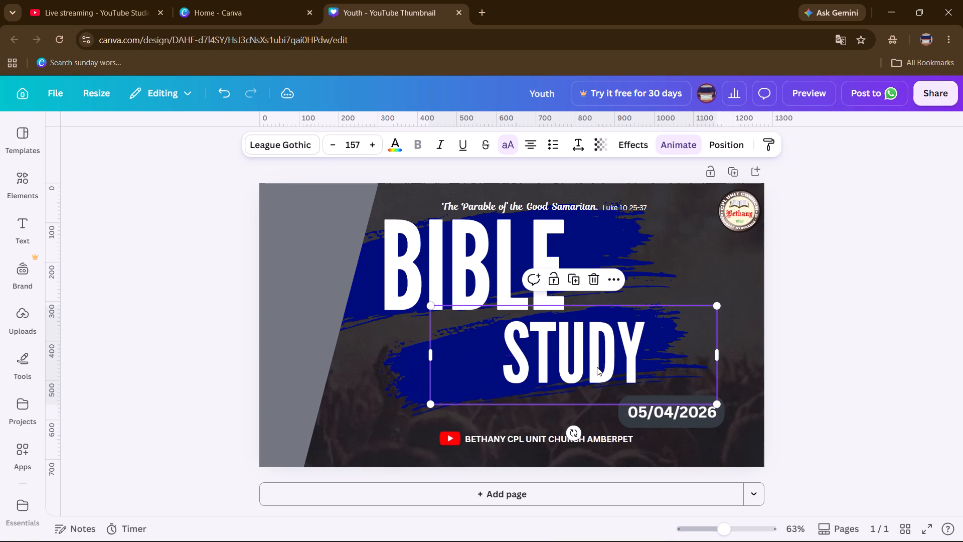
pyautogui.click(490, 280)
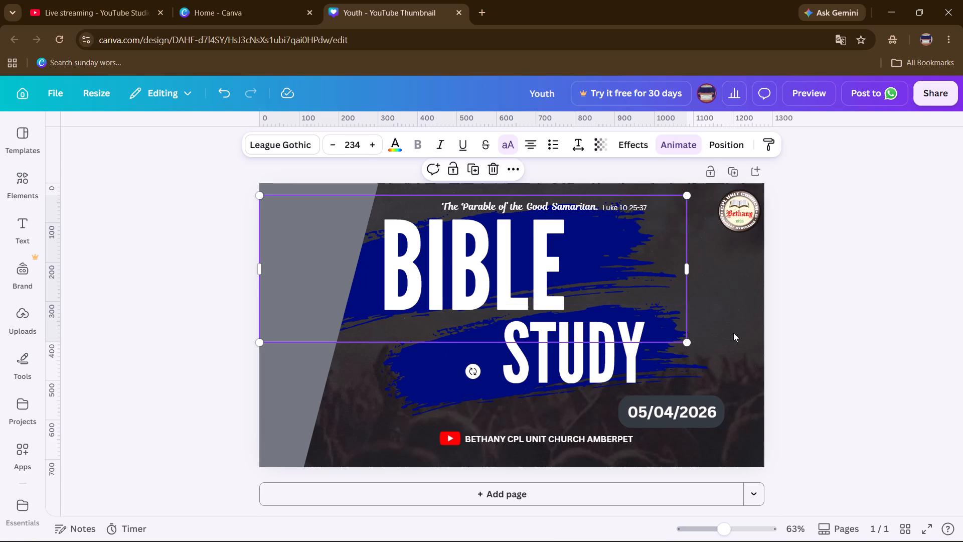
pyautogui.click(802, 337)
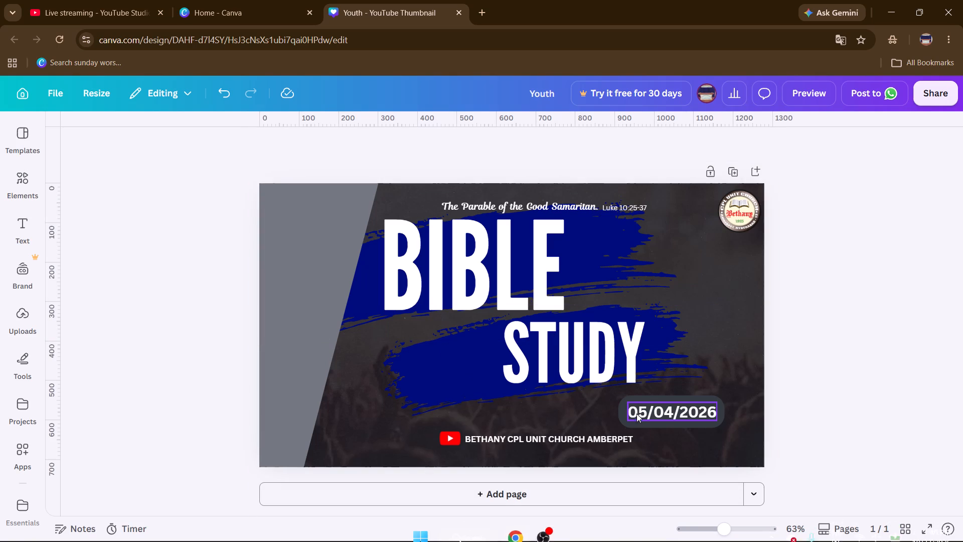
# Change the date on the thumbnail to 23/04/2026.
pyautogui.click(640, 409)
pyautogui.click(647, 408)
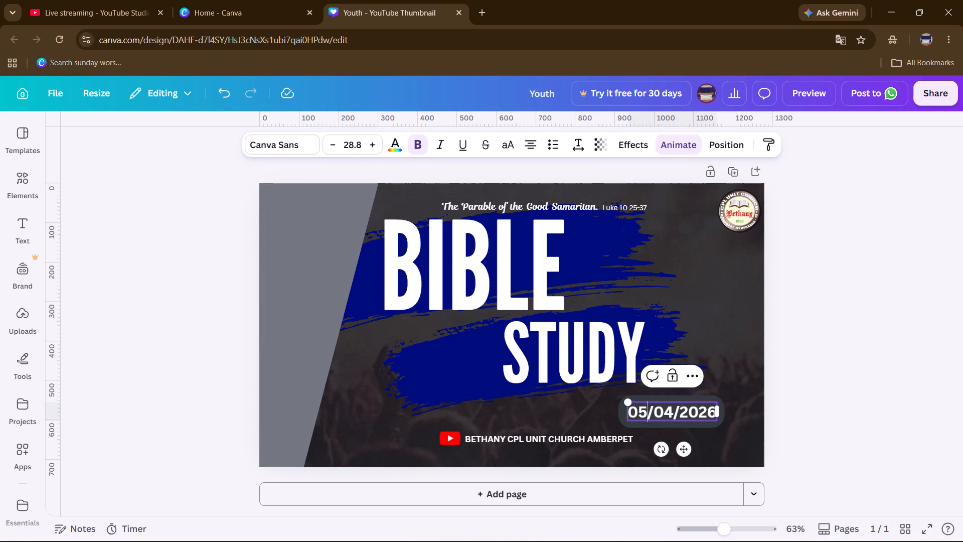
pyautogui.press('BackSpace')
pyautogui.press('BackSpace')
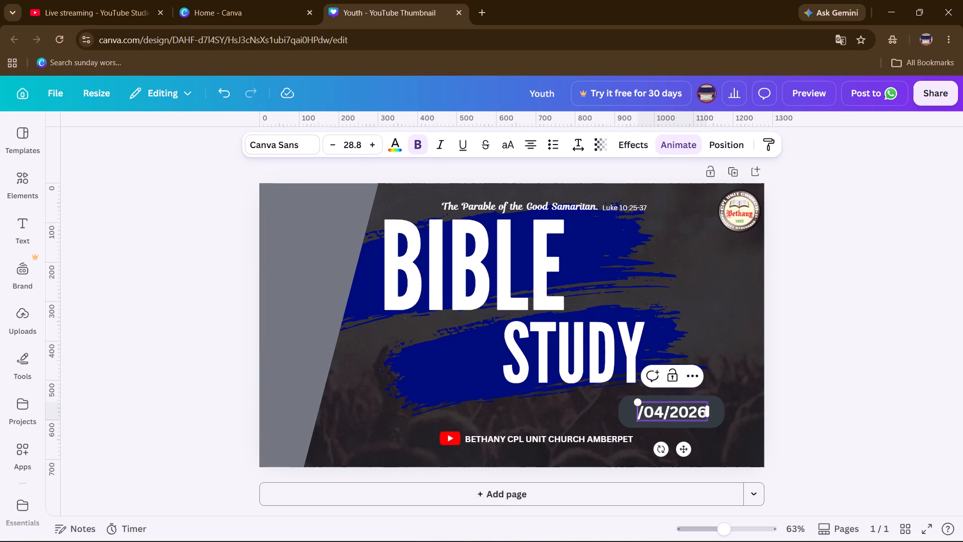
pyautogui.write('263')
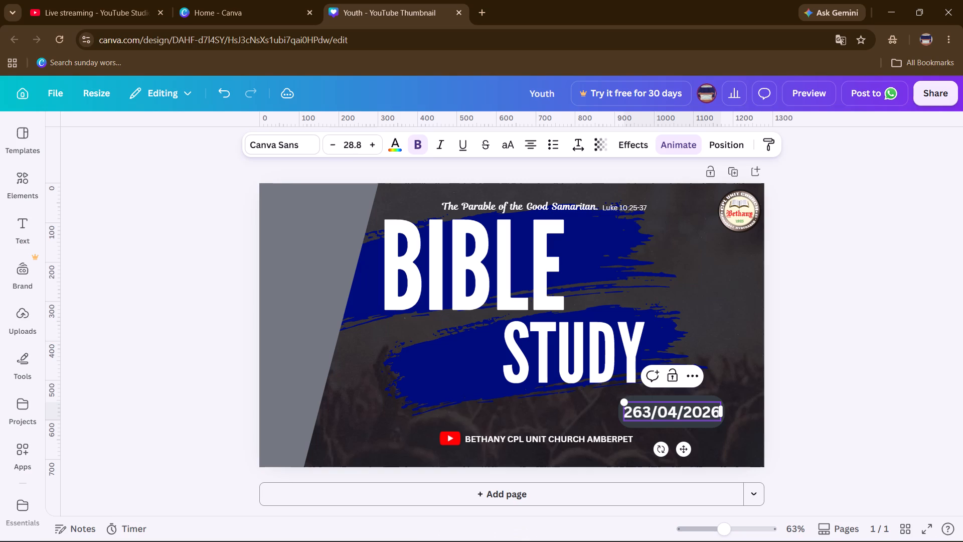
pyautogui.press('BackSpace')
pyautogui.press('BackSpace')
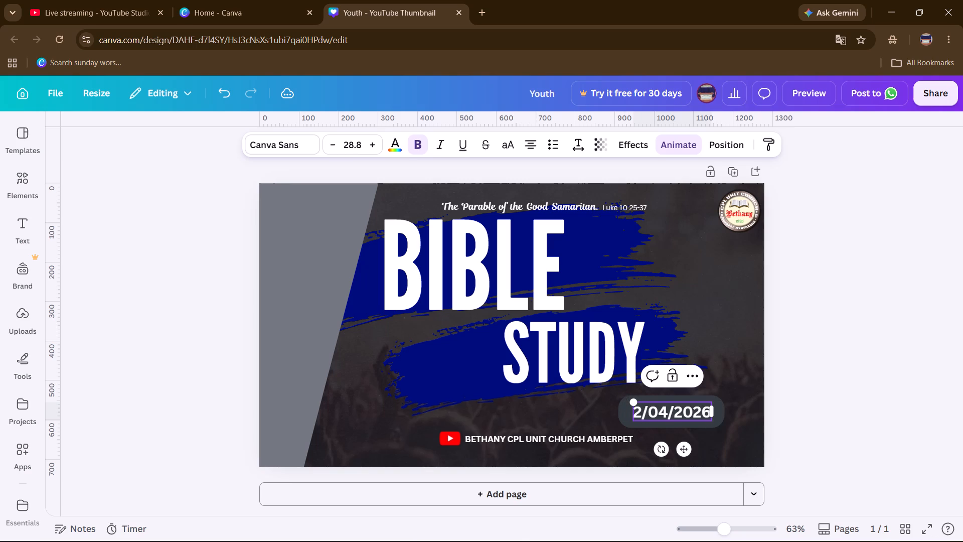
pyautogui.press('3')
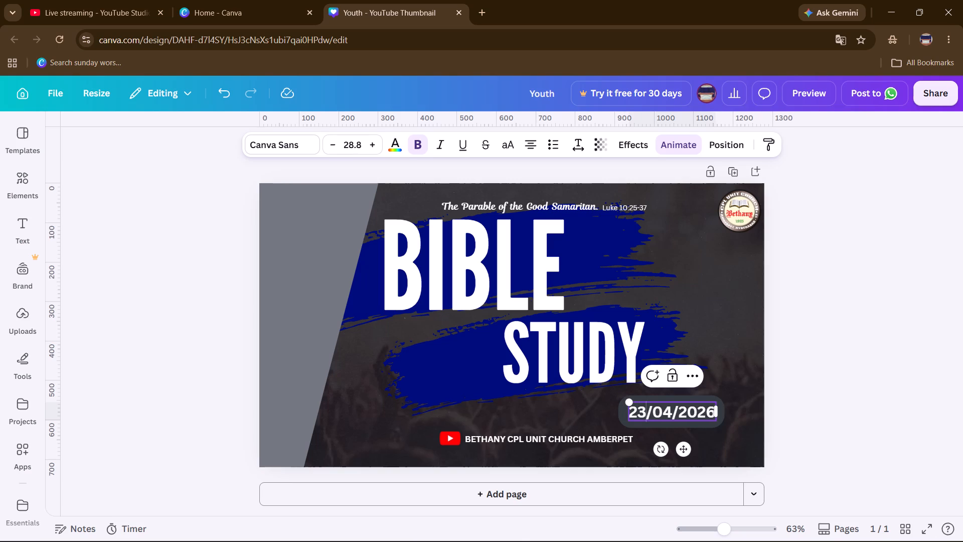
# Change the date on the thumbnail to 23/10/2026.
pyautogui.press('Right')
pyautogui.press('Right')
pyautogui.press('Right')
pyautogui.press('BackSpace')
pyautogui.press('BackSpace')
pyautogui.write('100')
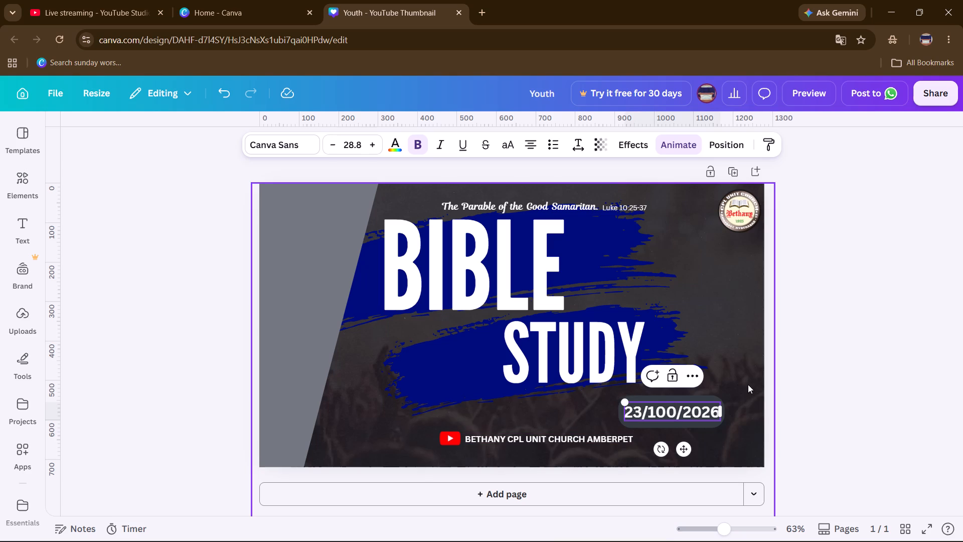
pyautogui.press('BackSpace')
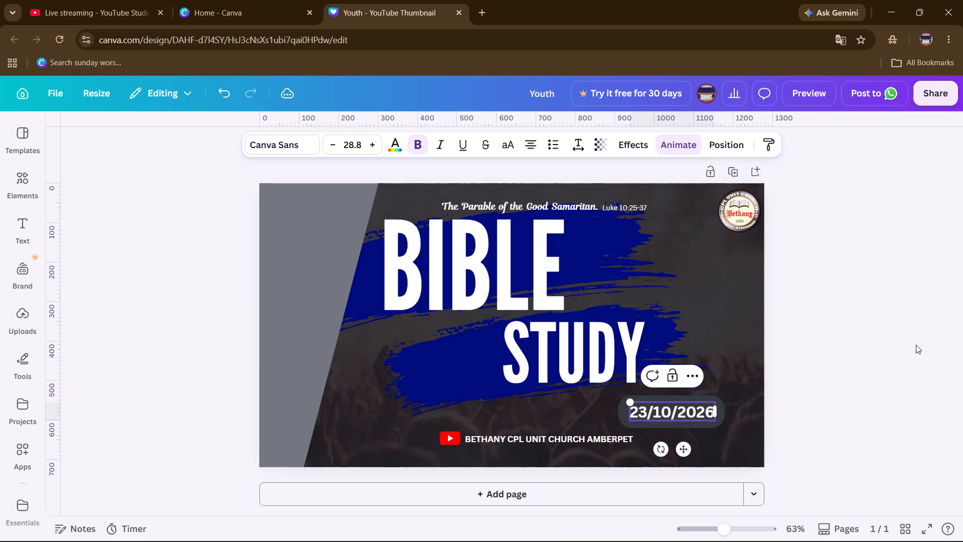
pyautogui.click(849, 381)
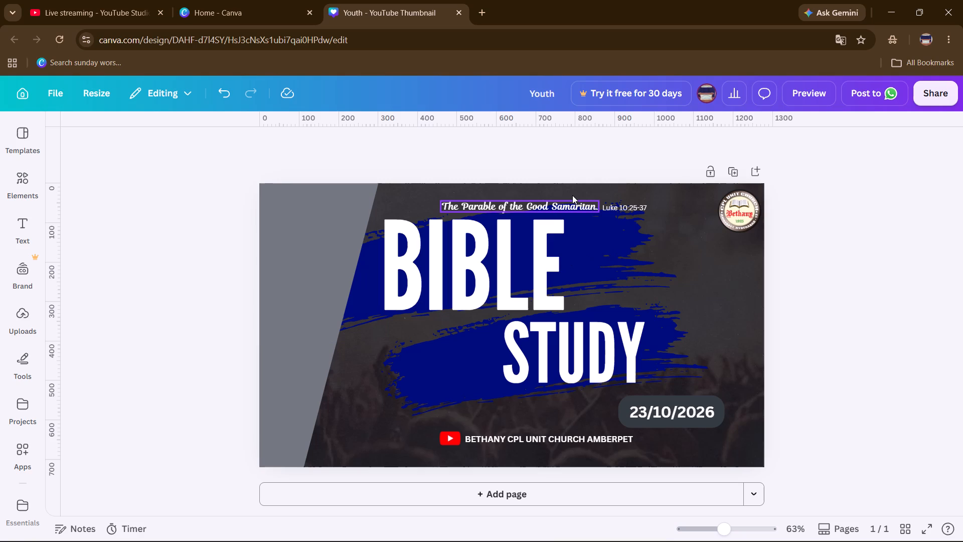
# Move the line 'The Parable of the Good Samaritan.' slightly up and enlarge it so it starts roughly above the B of BIBLE.
pyautogui.click(568, 208)
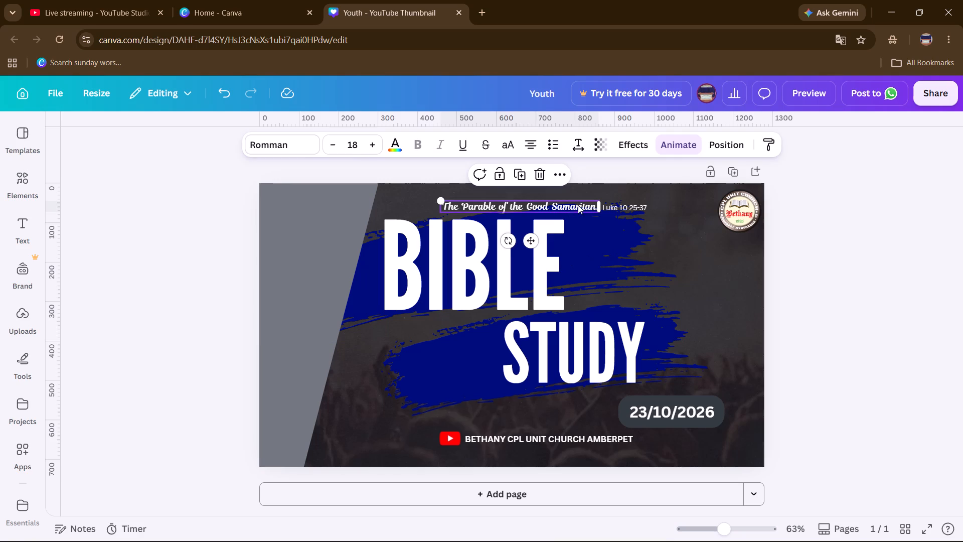
pyautogui.press('Up')
pyautogui.press('Up')
pyautogui.press('Up')
pyautogui.press('Up')
pyautogui.press('Up')
pyautogui.press('Up')
pyautogui.press('Up')
pyautogui.press('Up')
pyautogui.press('Up')
pyautogui.press('Up')
pyautogui.press('Up')
pyautogui.press('Up')
pyautogui.press('Up')
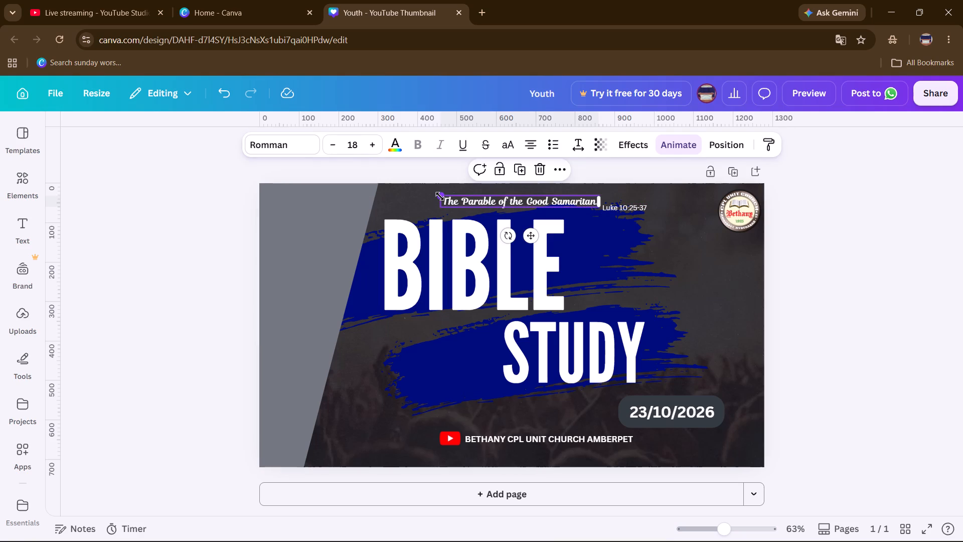
pyautogui.moveTo(440, 196); pyautogui.dragTo(393, 193)
# Nudge the 'Luke 10:25-37' reference up and closer to the parable line so both sit level.
pyautogui.click(614, 206)
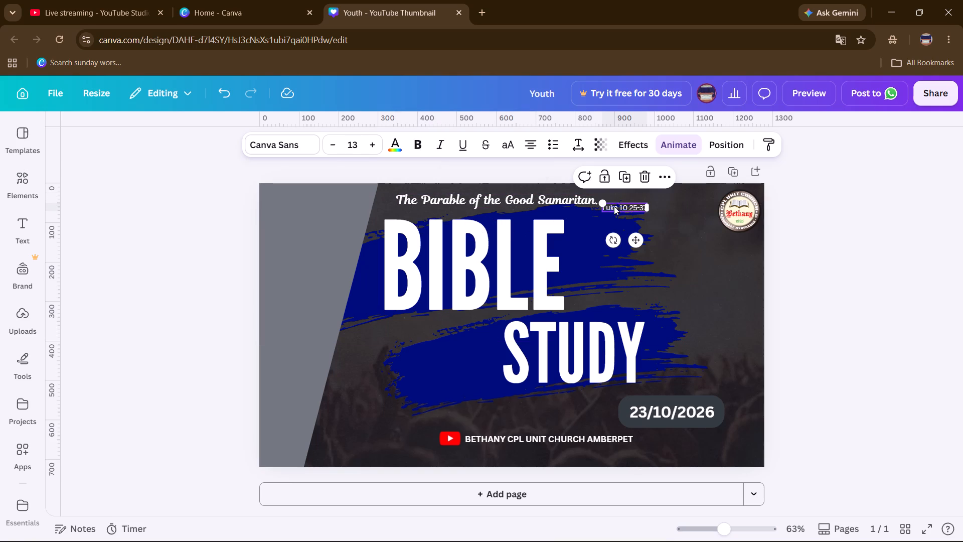
pyautogui.press('Up')
pyautogui.press('Up')
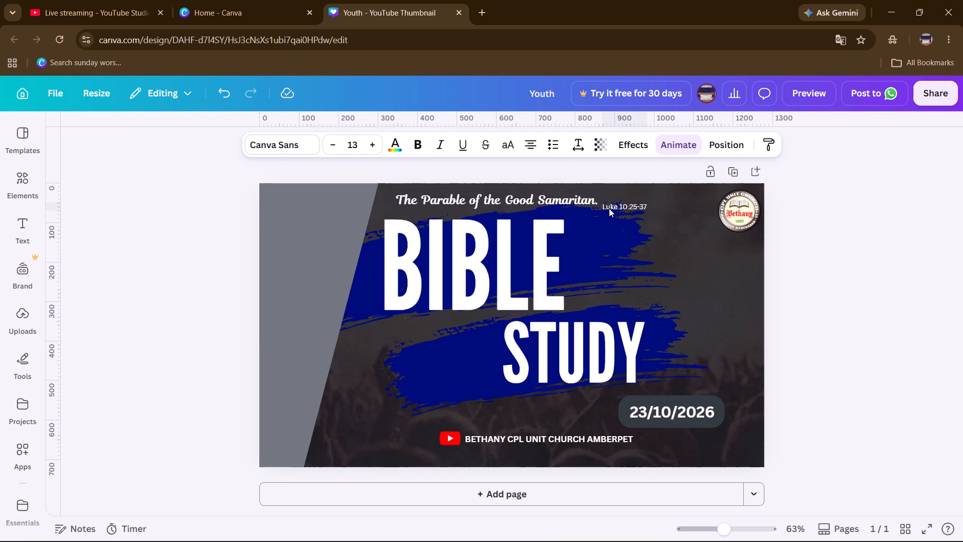
pyautogui.press('Up')
pyautogui.press('Up')
pyautogui.press('Up')
pyautogui.press('Up')
pyautogui.press('Up')
pyautogui.press('Up')
pyautogui.press('Up')
pyautogui.press('Up')
pyautogui.press('Up')
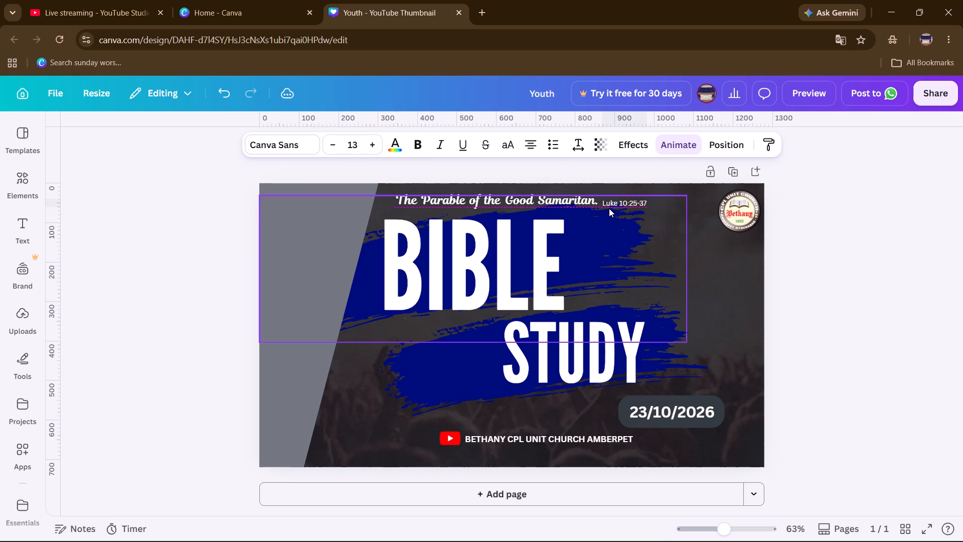
pyautogui.press('Up')
pyautogui.press('Up')
pyautogui.press('Up')
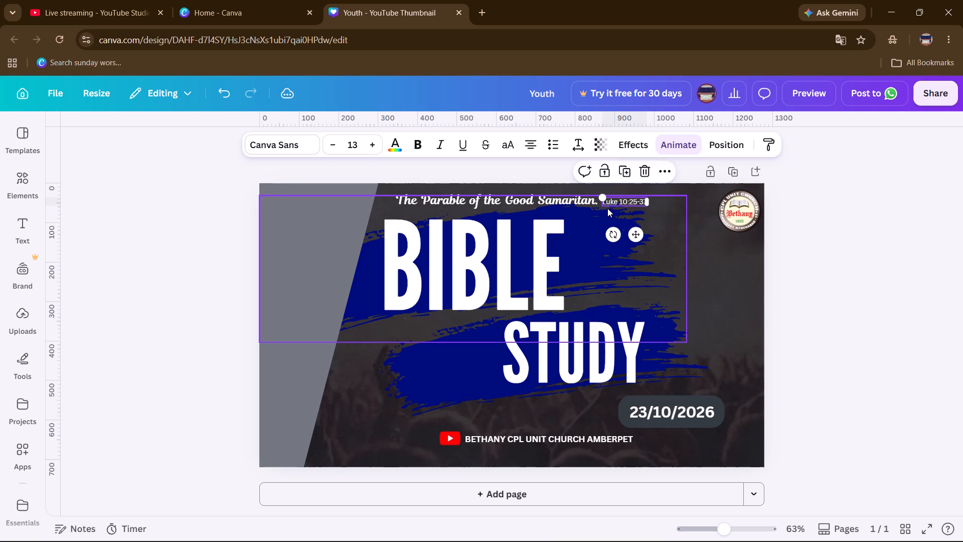
pyautogui.press('Up')
pyautogui.press('Left')
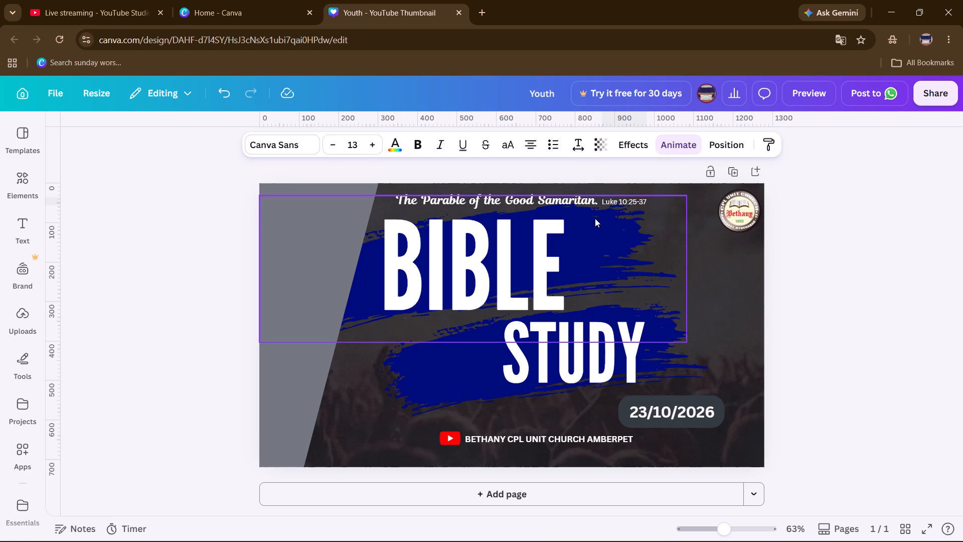
pyautogui.press('Left')
pyautogui.press('Left')
pyautogui.press('Left')
pyautogui.press('Left')
pyautogui.press('Left')
pyautogui.press('Left')
pyautogui.press('Left')
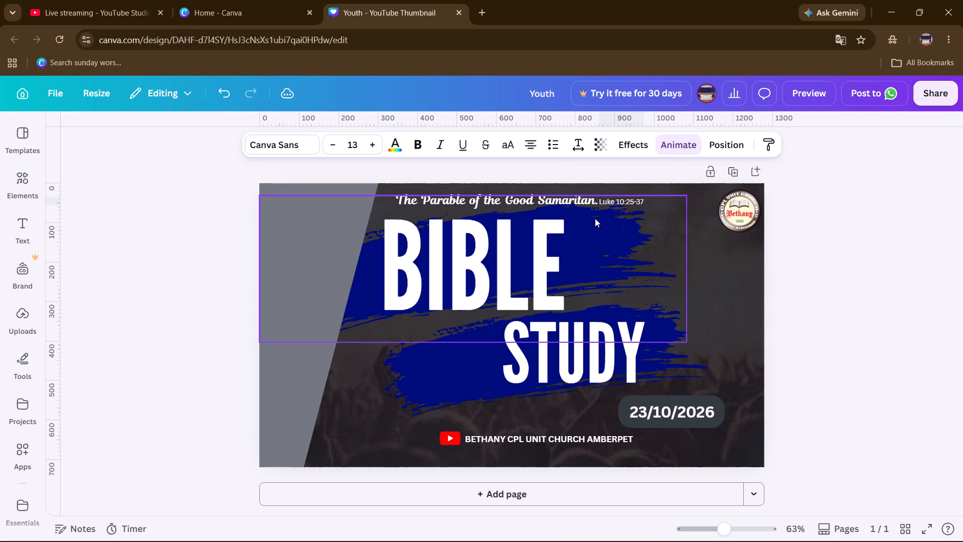
pyautogui.click(844, 288)
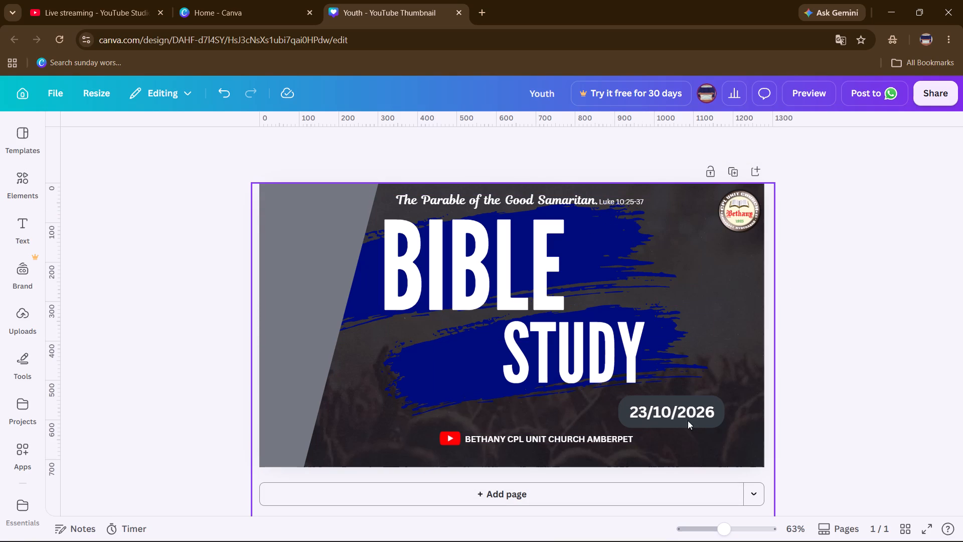
# Shrink the STUDY title slightly and reposition it just below BIBLE on the lower brush stroke.
pyautogui.click(535, 366)
pyautogui.moveTo(424, 306); pyautogui.dragTo(459, 317)
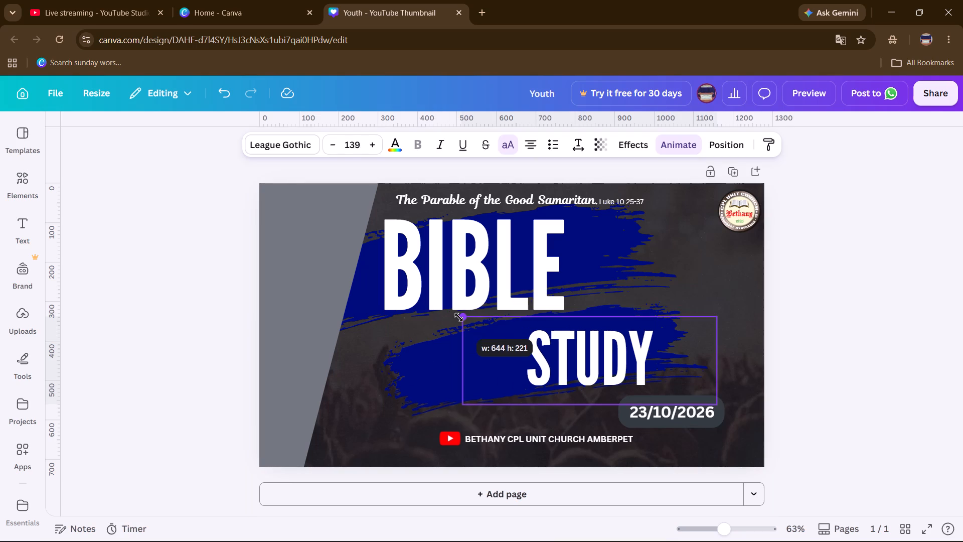
pyautogui.moveTo(459, 317); pyautogui.dragTo(462, 317)
pyautogui.moveTo(597, 369); pyautogui.dragTo(576, 357)
# Narrow the BIBLE title's text box and reposition the title on the upper brush stroke, just under the parable line.
pyautogui.click(404, 290)
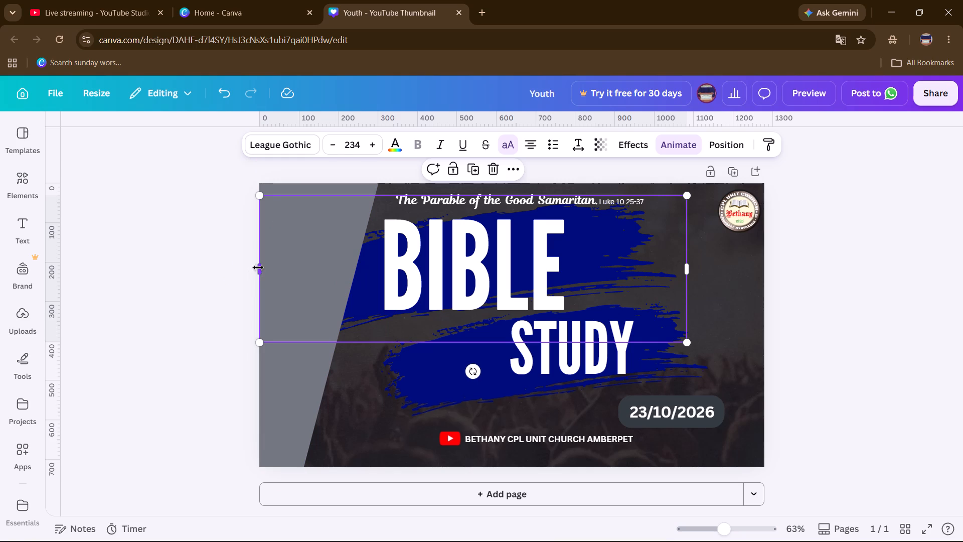
pyautogui.moveTo(258, 267); pyautogui.dragTo(308, 272)
pyautogui.moveTo(486, 245); pyautogui.dragTo(443, 250)
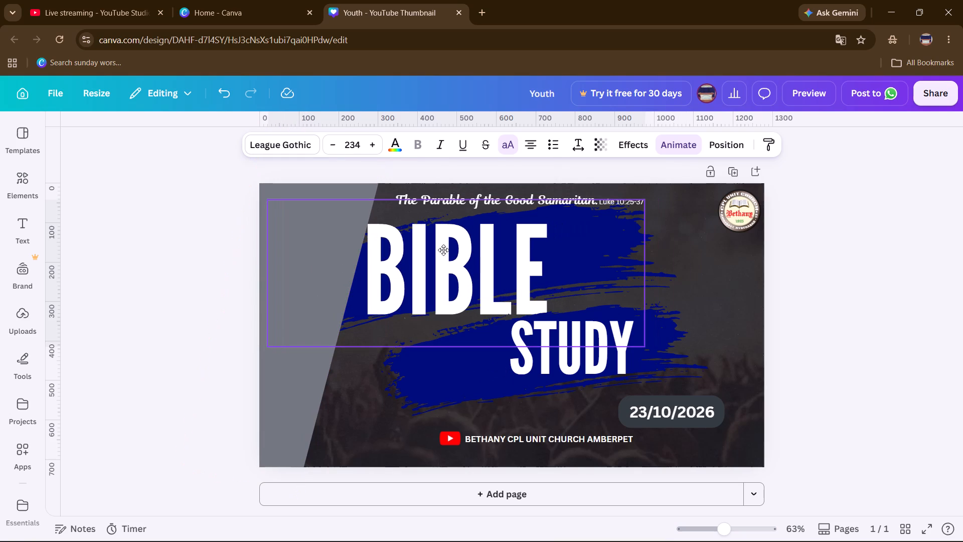
pyautogui.moveTo(443, 250); pyautogui.dragTo(449, 251)
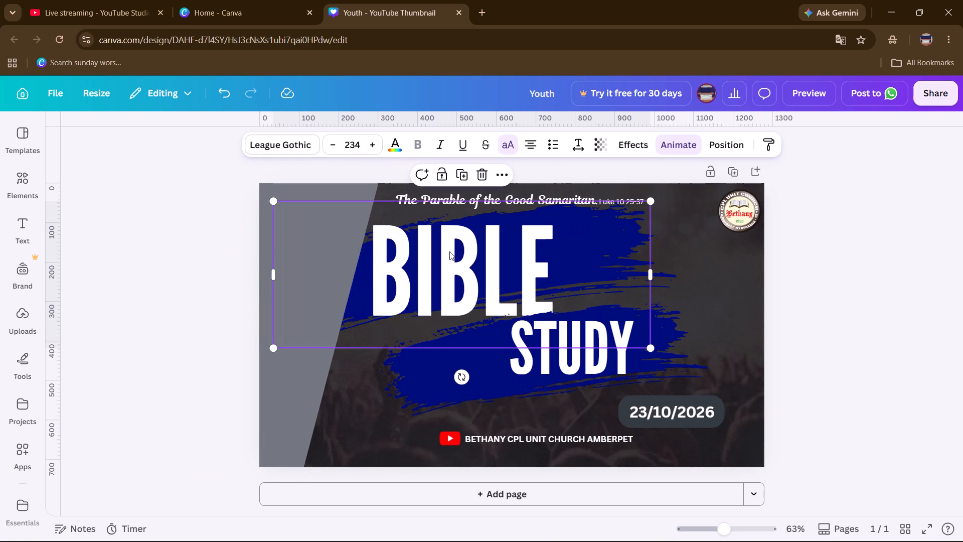
pyautogui.moveTo(454, 250); pyautogui.dragTo(464, 245)
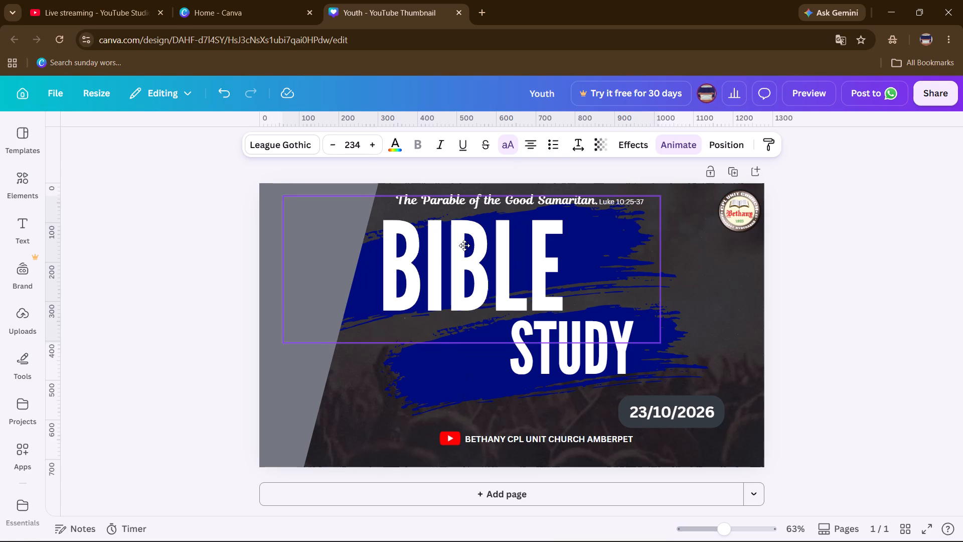
pyautogui.moveTo(464, 245); pyautogui.dragTo(464, 245)
pyautogui.click(837, 296)
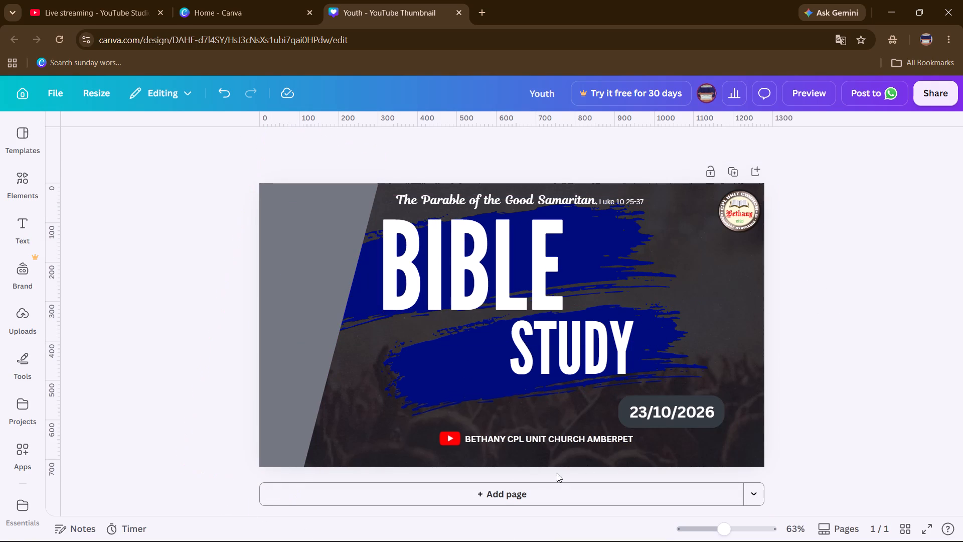
# Narrow the dark rounded box behind the date slightly at its outer end.
pyautogui.click(720, 407)
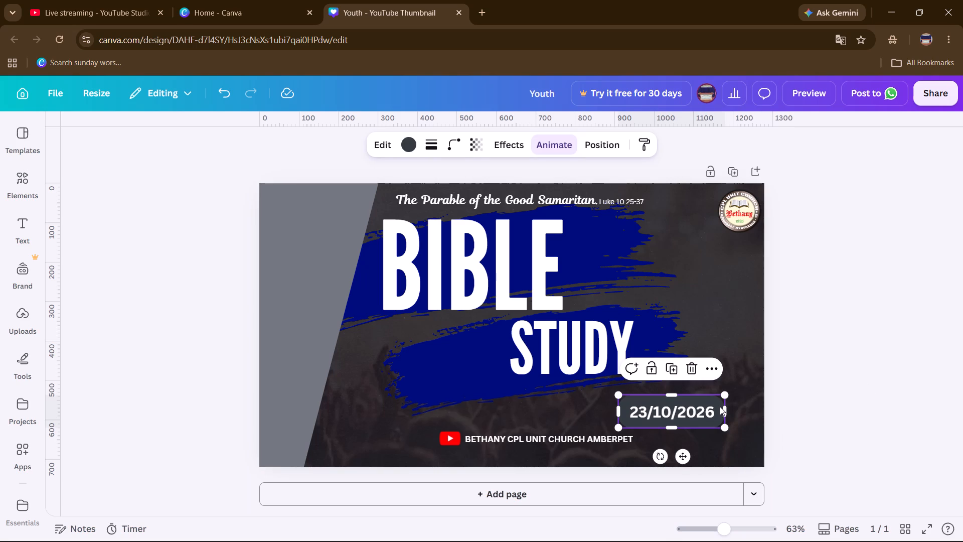
pyautogui.moveTo(721, 406); pyautogui.dragTo(705, 372)
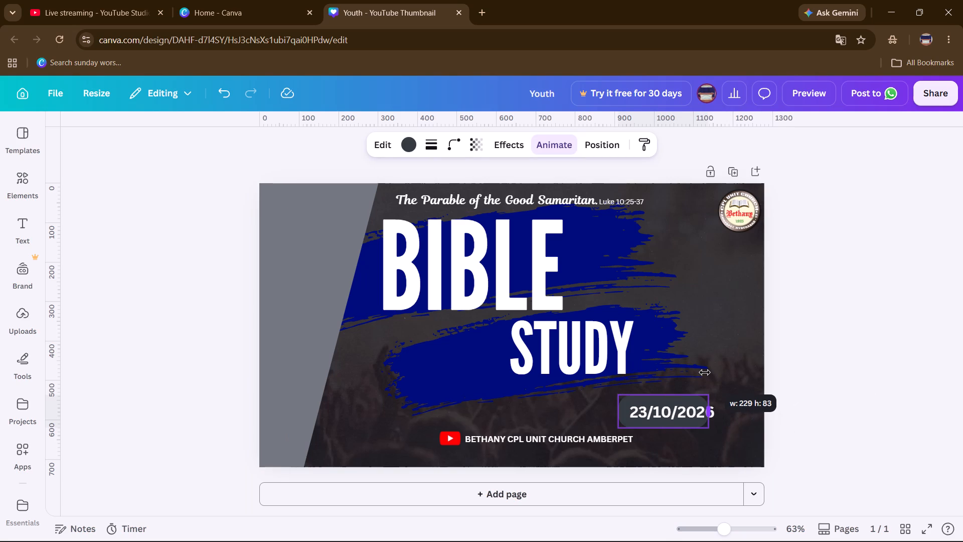
pyautogui.moveTo(705, 372); pyautogui.dragTo(717, 373)
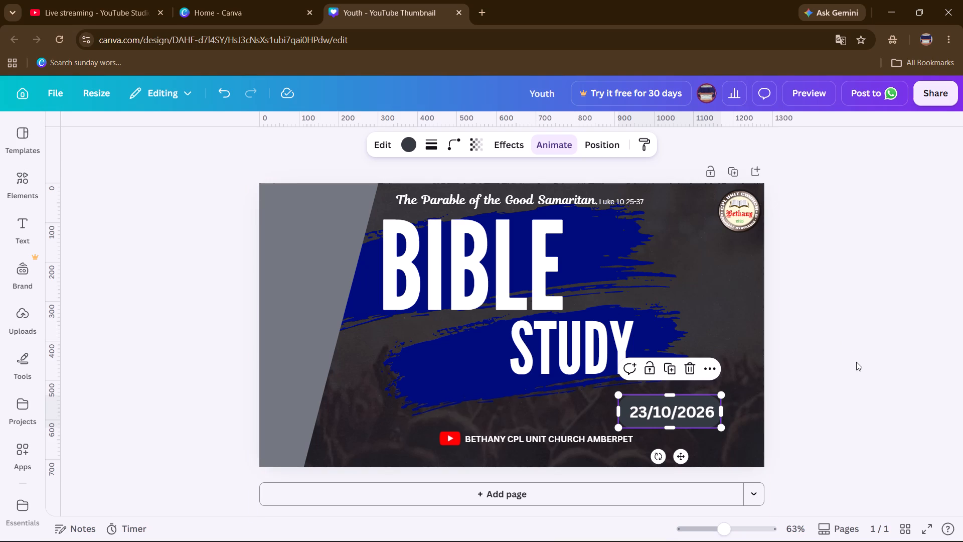
# Duplicate the date's rounded box, place the copy at the lower part of the grey panel's slanted edge, and widen it across that edge.
pyautogui.hotkey('ctrl', 'c')
pyautogui.click(372, 434)
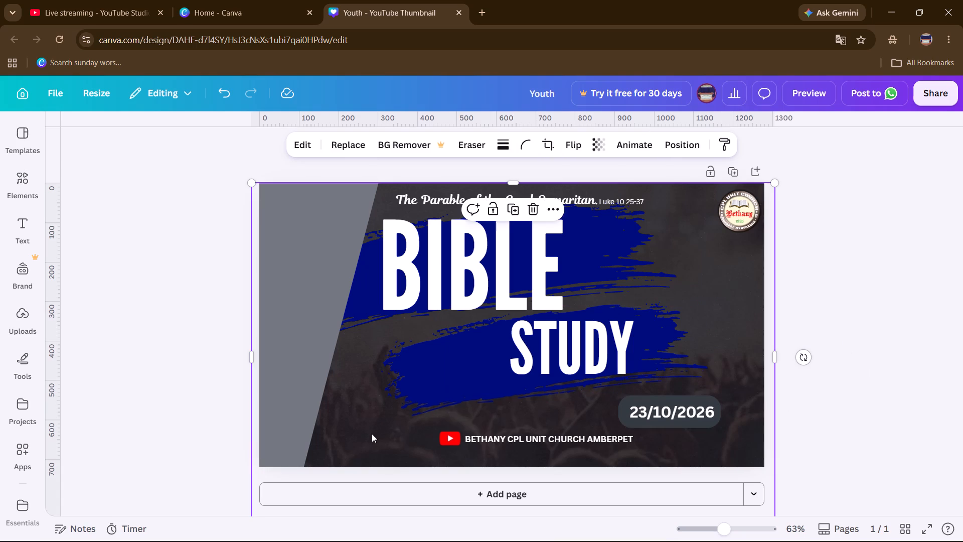
pyautogui.hotkey('ctrl', 'v')
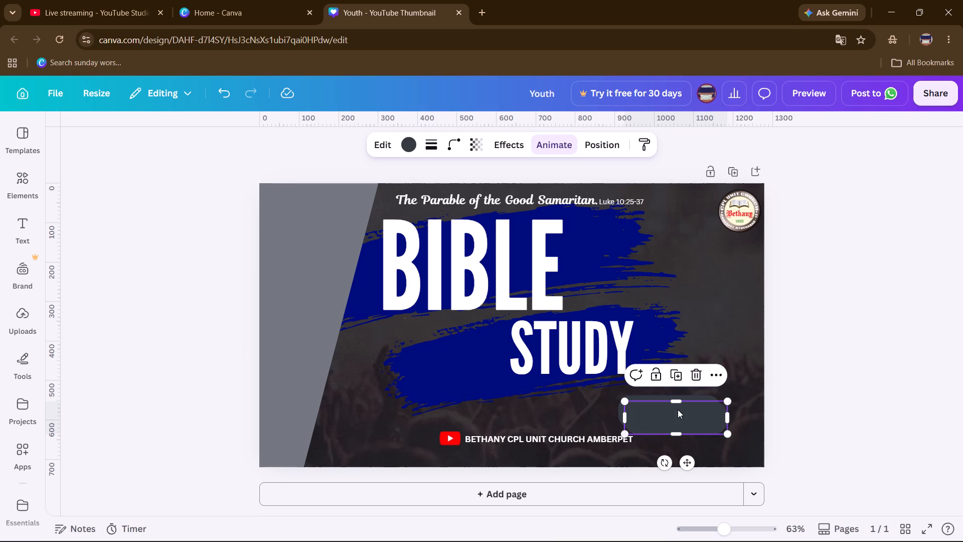
pyautogui.moveTo(667, 419); pyautogui.dragTo(408, 428)
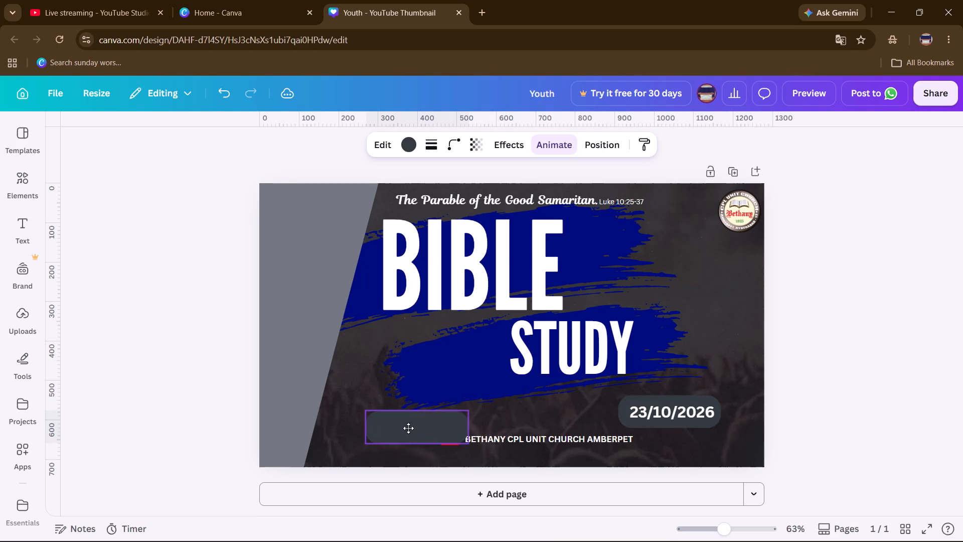
pyautogui.moveTo(408, 428); pyautogui.dragTo(390, 406)
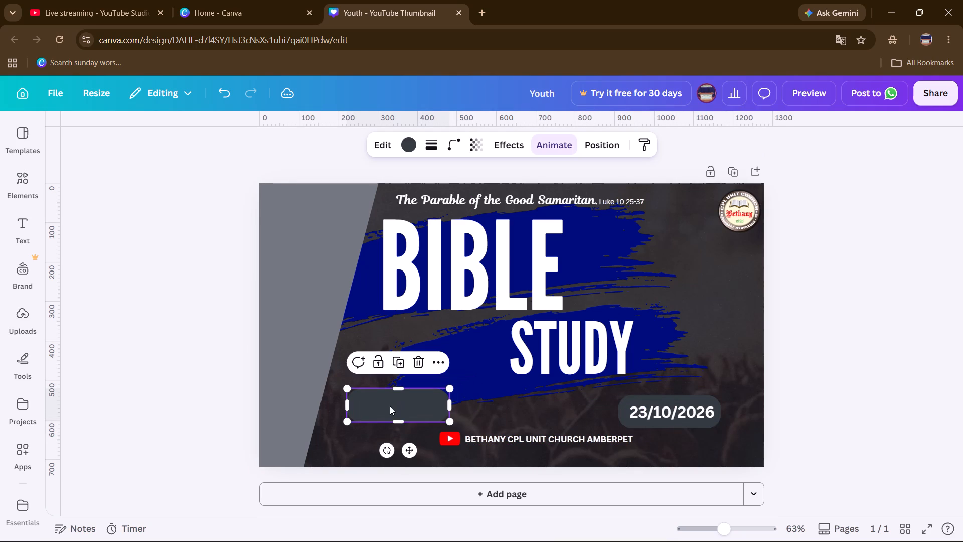
pyautogui.moveTo(345, 411); pyautogui.dragTo(294, 397)
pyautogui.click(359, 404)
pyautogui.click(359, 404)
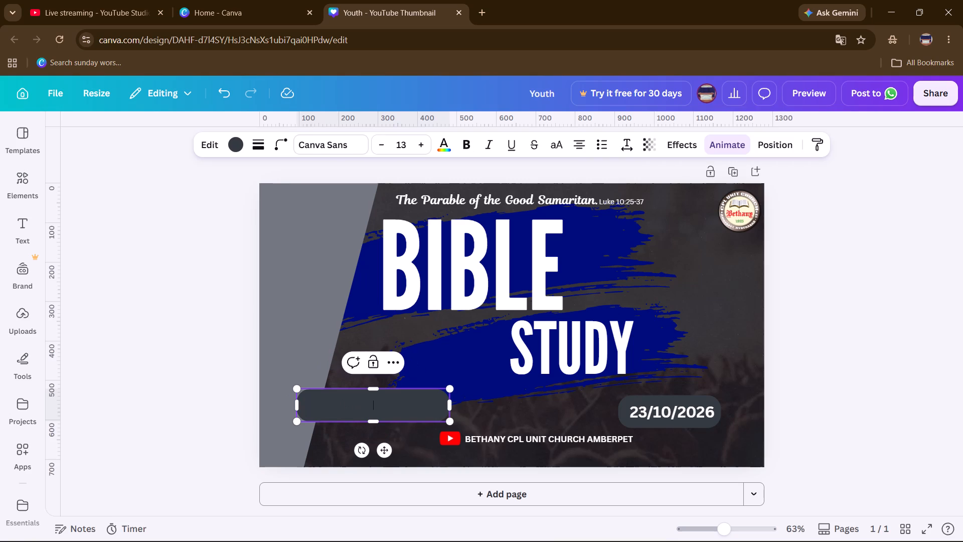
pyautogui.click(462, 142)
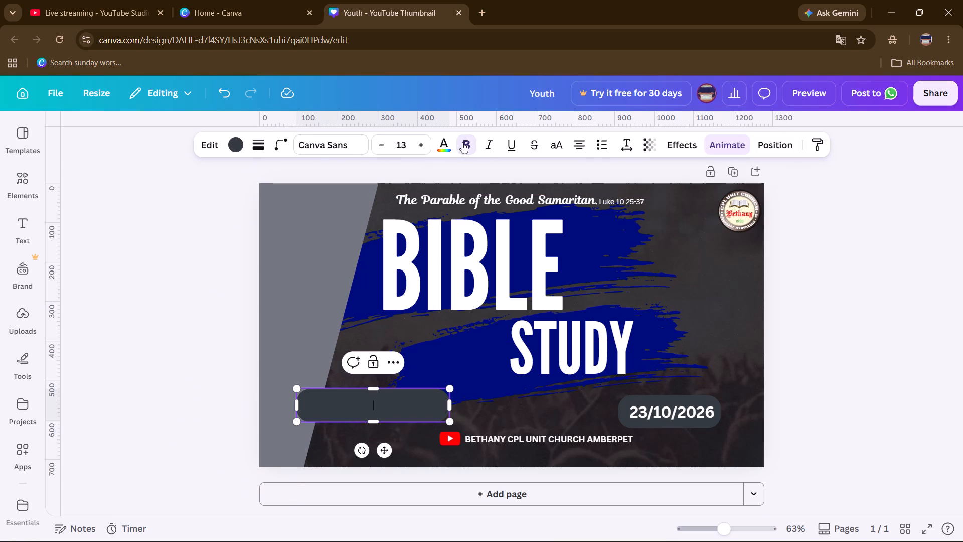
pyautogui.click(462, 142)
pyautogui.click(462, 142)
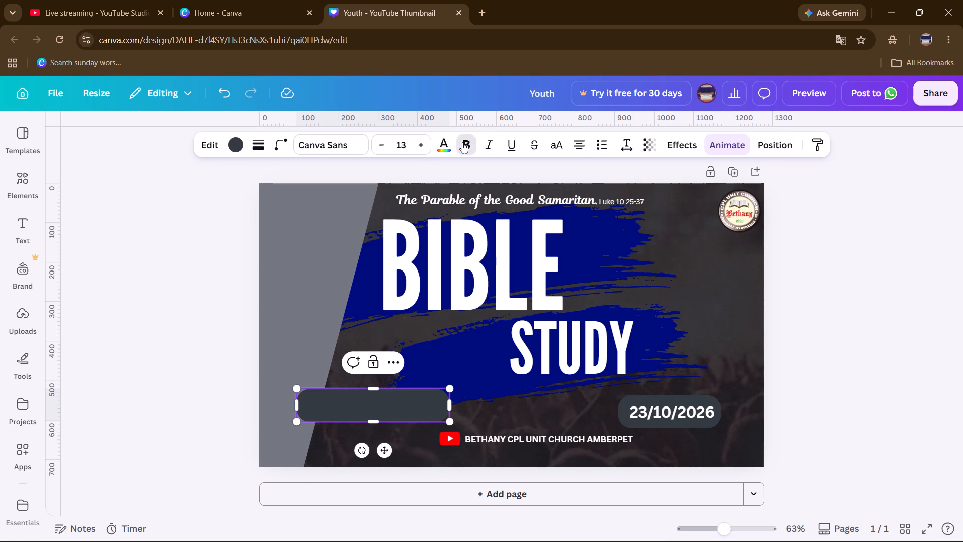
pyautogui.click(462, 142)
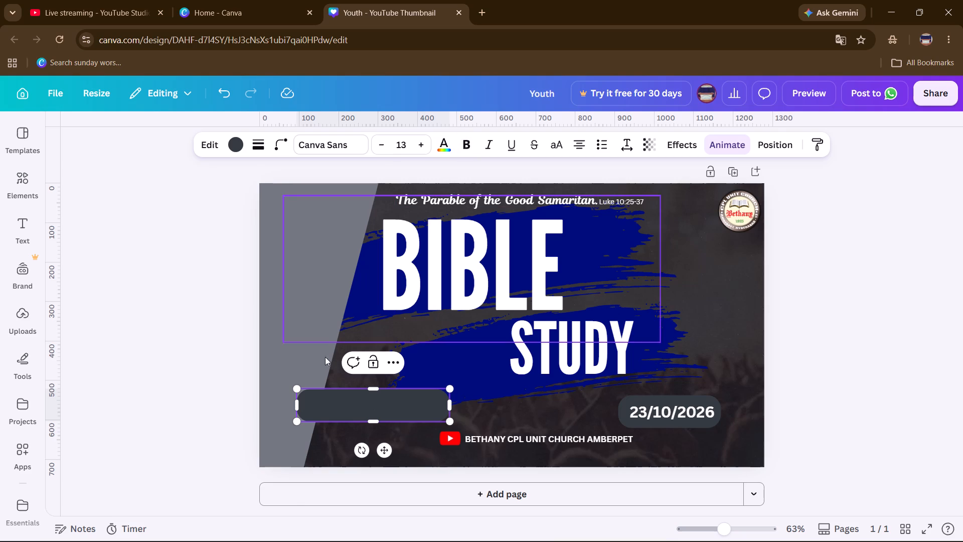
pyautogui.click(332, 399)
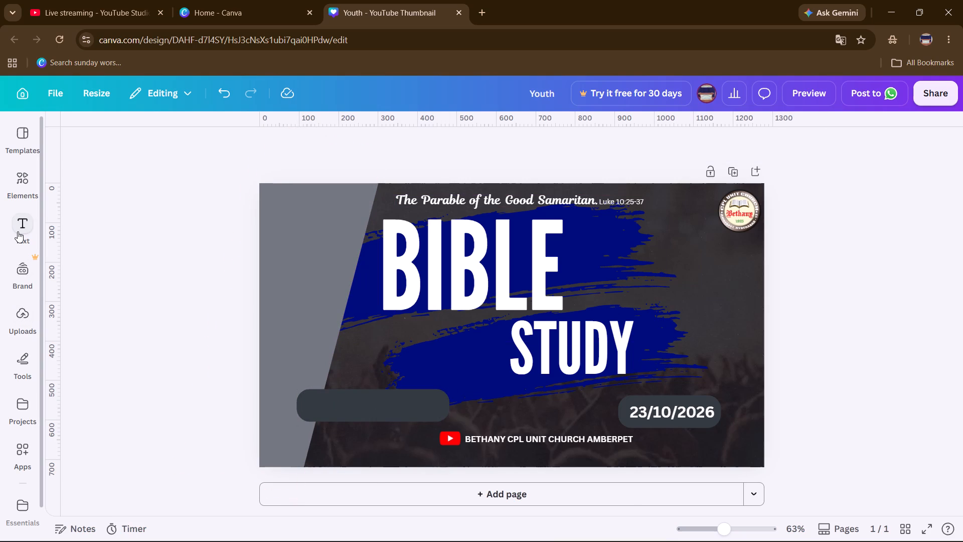
# Add a heading text, shrink it to about size 35, and place it on the empty dark rounded box over the grey panel's edge.
pyautogui.click(18, 231)
pyautogui.click(455, 404)
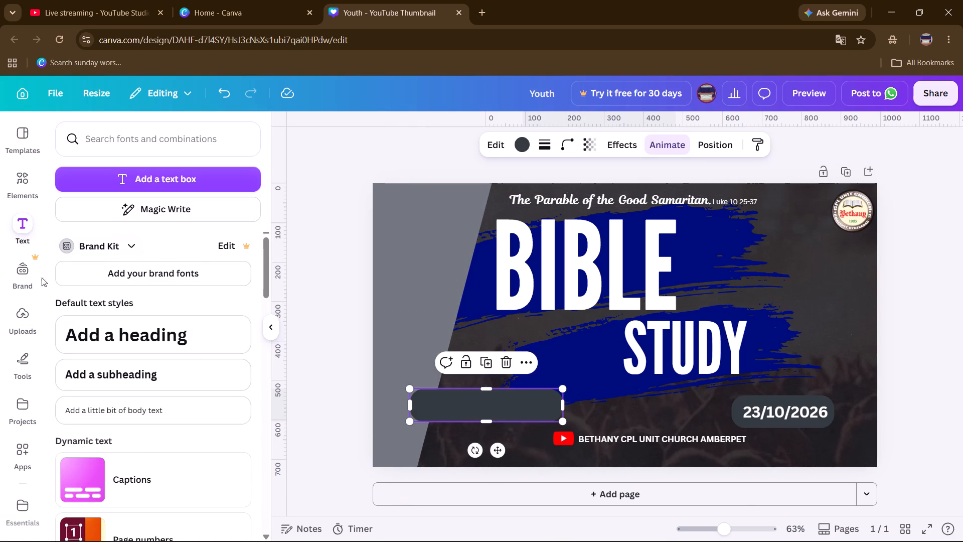
pyautogui.click(115, 341)
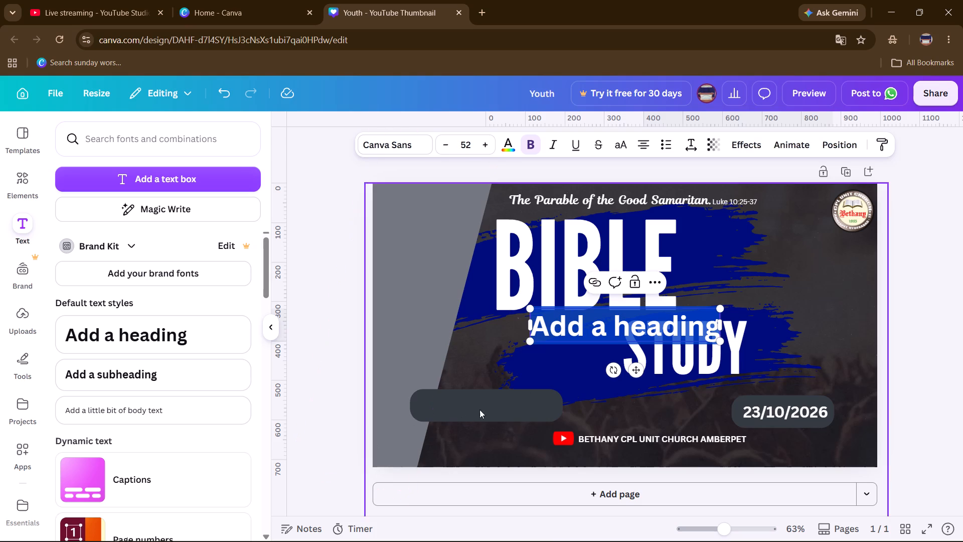
pyautogui.moveTo(578, 330); pyautogui.dragTo(497, 359)
pyautogui.click(596, 324)
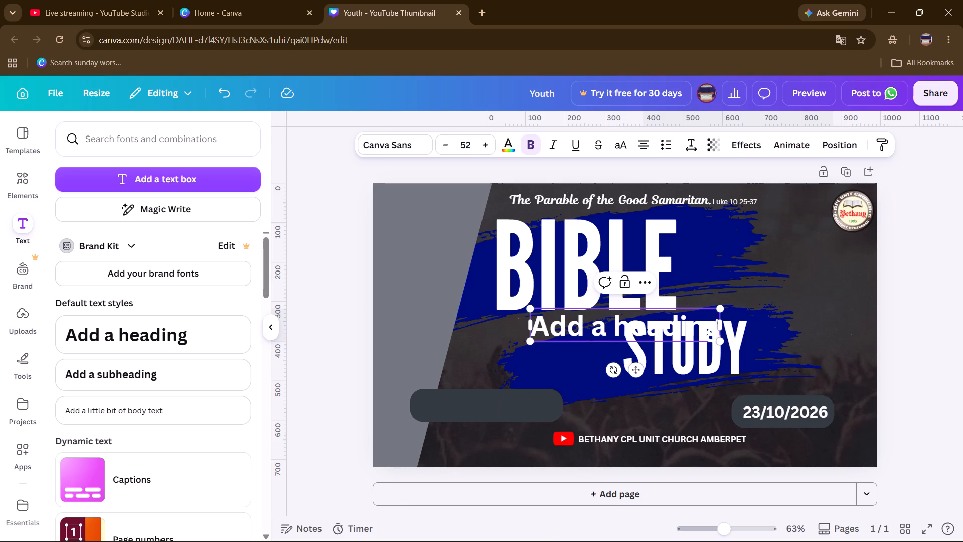
pyautogui.moveTo(596, 324); pyautogui.dragTo(513, 348)
pyautogui.click(456, 334)
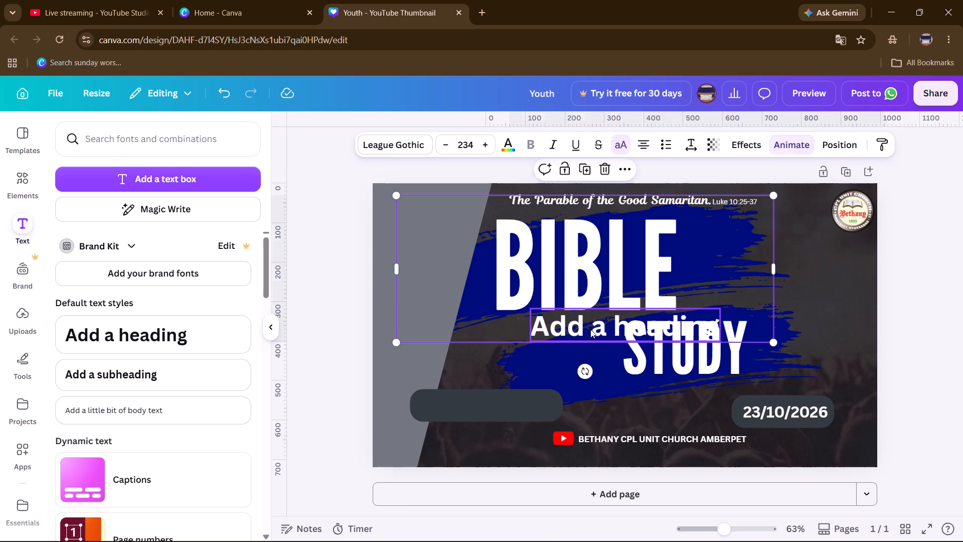
pyautogui.click(590, 329)
pyautogui.moveTo(628, 325); pyautogui.dragTo(502, 390)
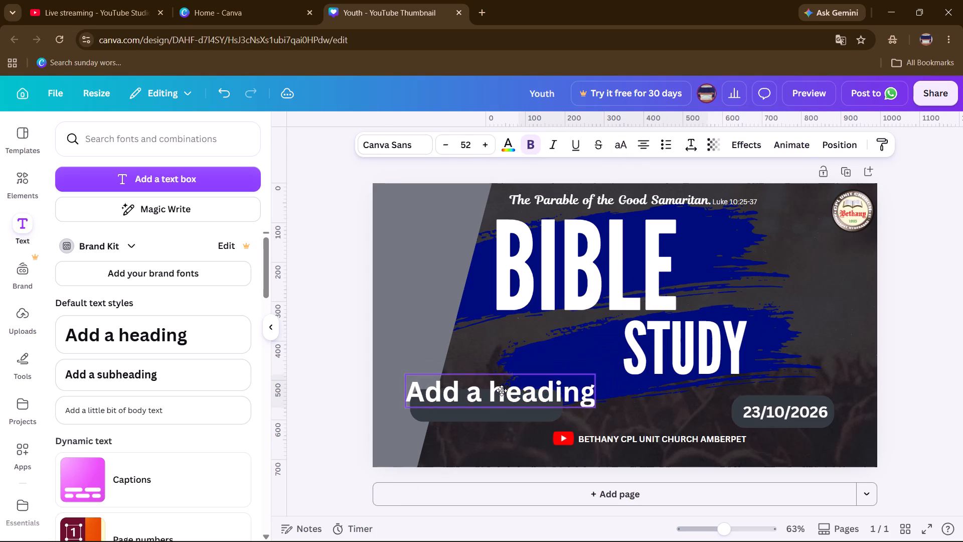
pyautogui.moveTo(502, 390); pyautogui.dragTo(509, 378)
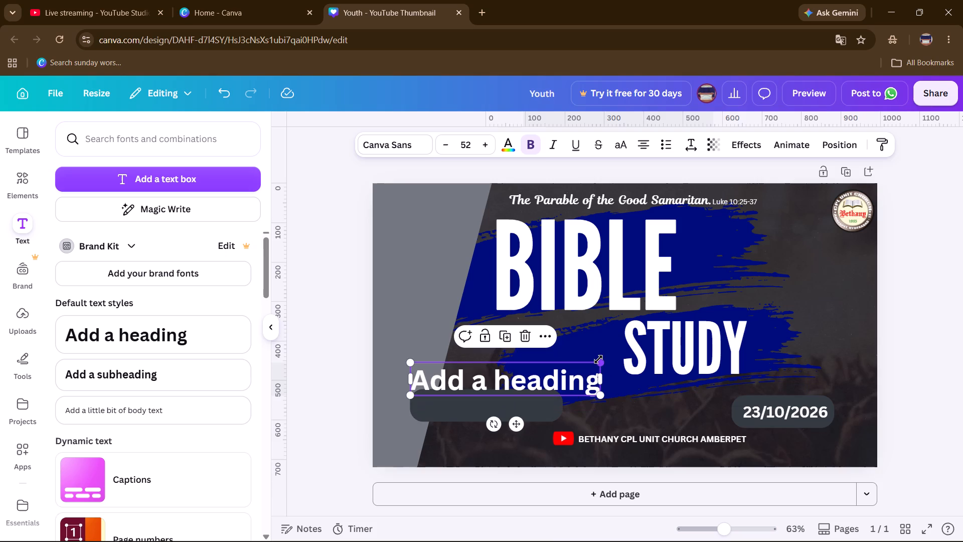
pyautogui.moveTo(598, 359); pyautogui.dragTo(536, 371)
pyautogui.moveTo(493, 380); pyautogui.dragTo(507, 398)
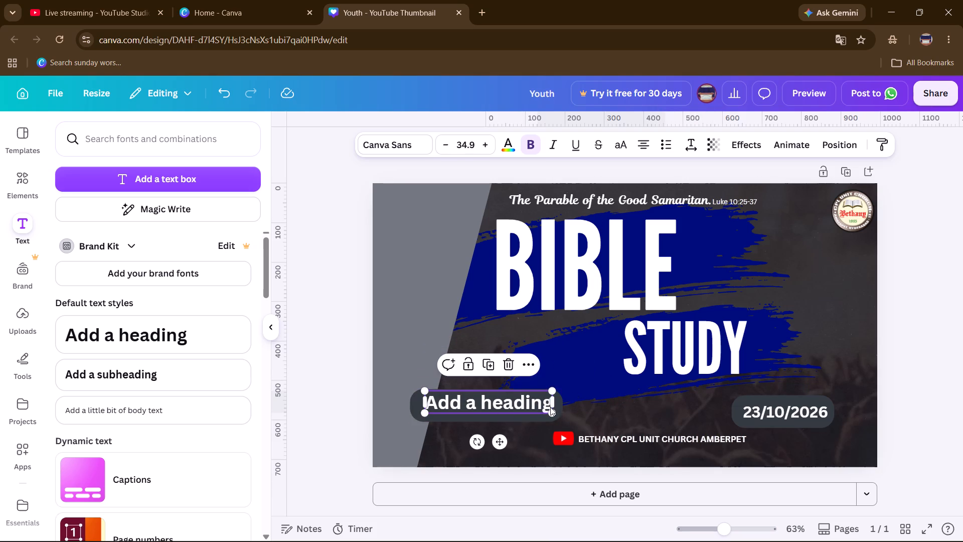
# Replace the placeholder heading on the rounded box with the speaker label "Bro. PAUL".
pyautogui.click(547, 409)
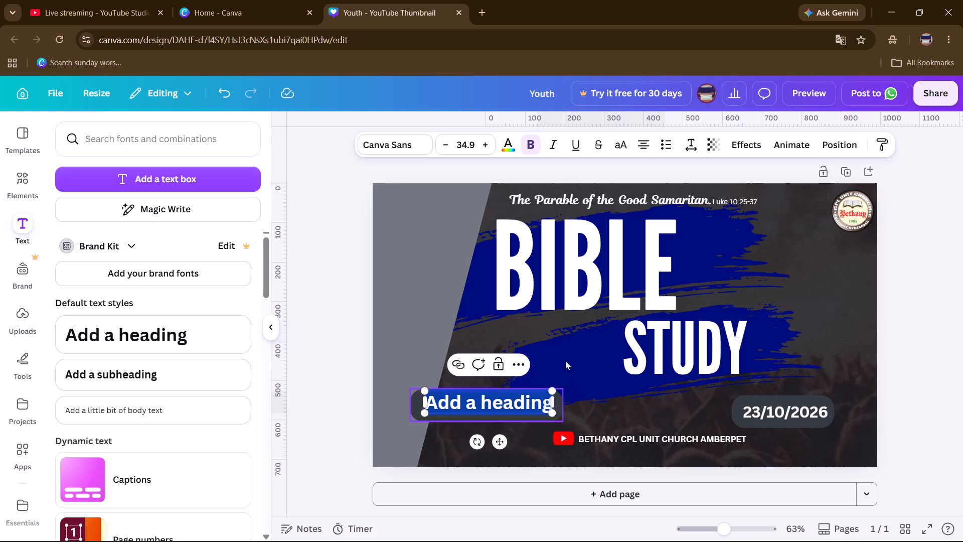
pyautogui.press('BackSpace')
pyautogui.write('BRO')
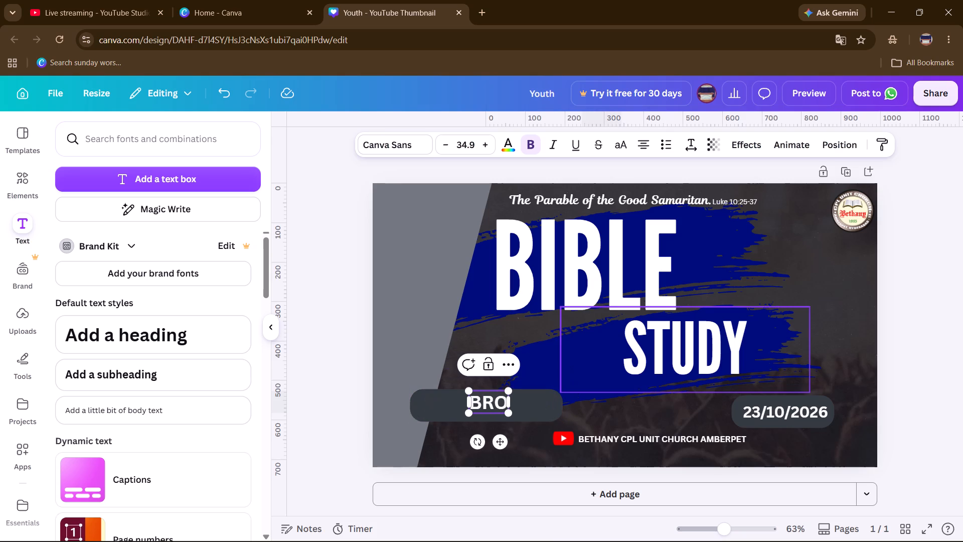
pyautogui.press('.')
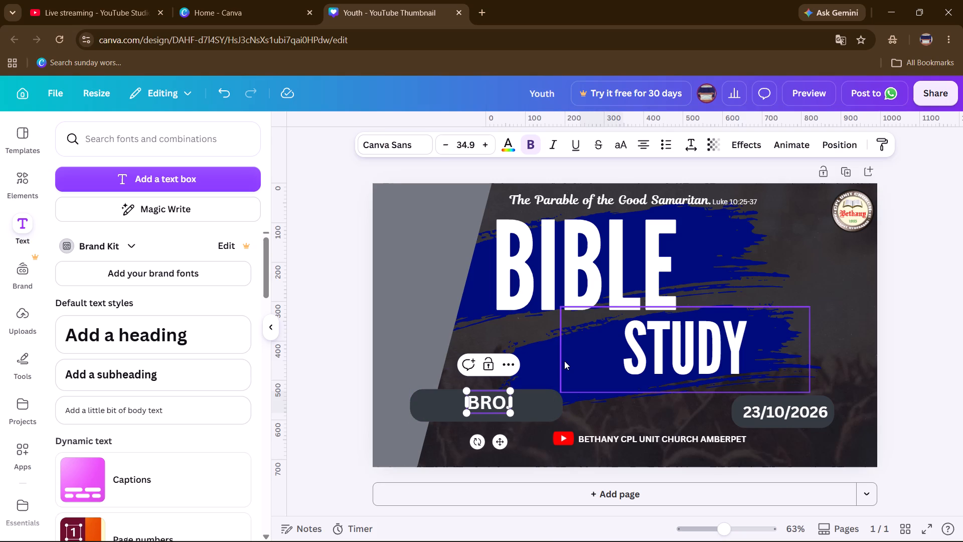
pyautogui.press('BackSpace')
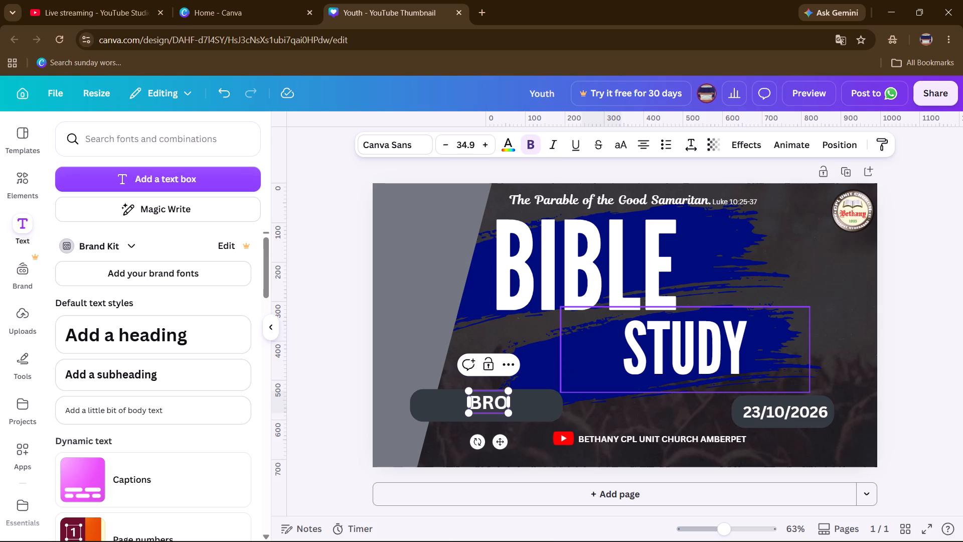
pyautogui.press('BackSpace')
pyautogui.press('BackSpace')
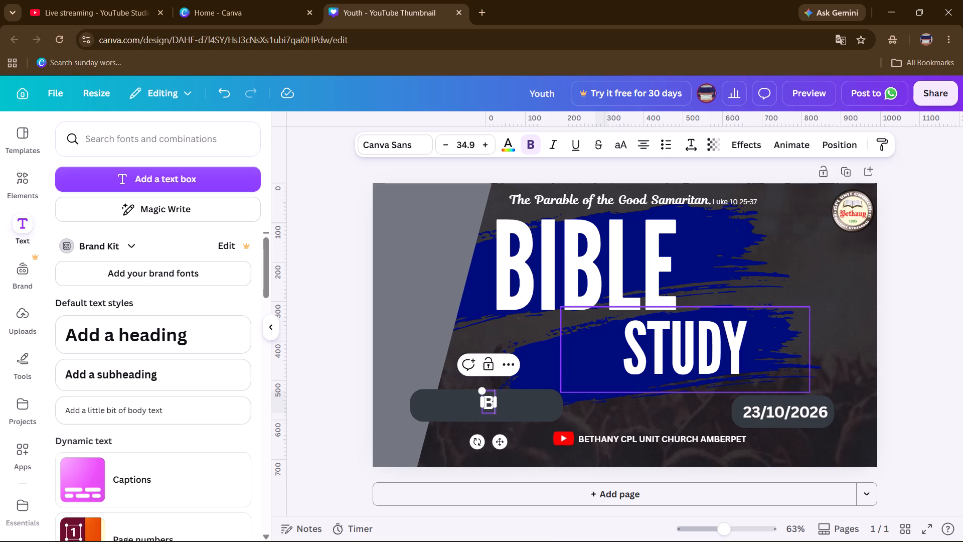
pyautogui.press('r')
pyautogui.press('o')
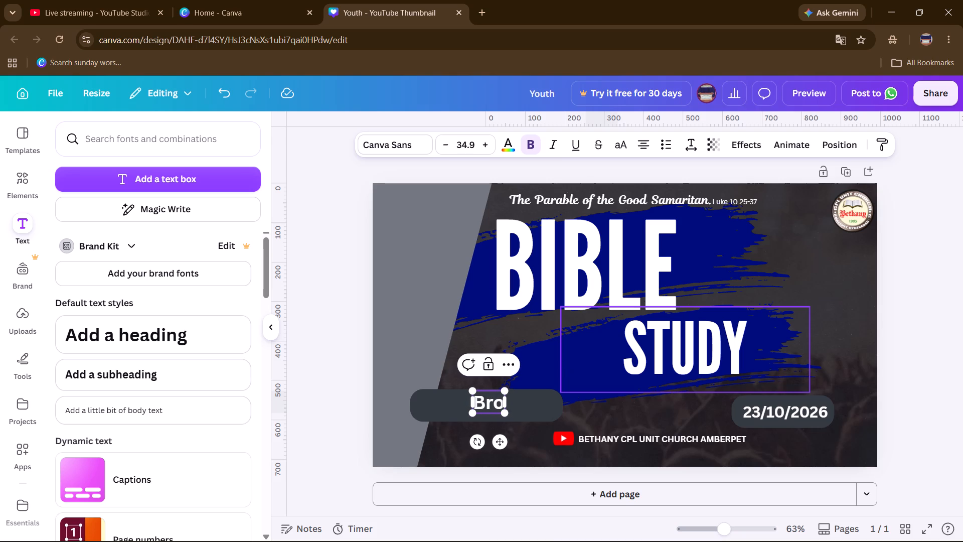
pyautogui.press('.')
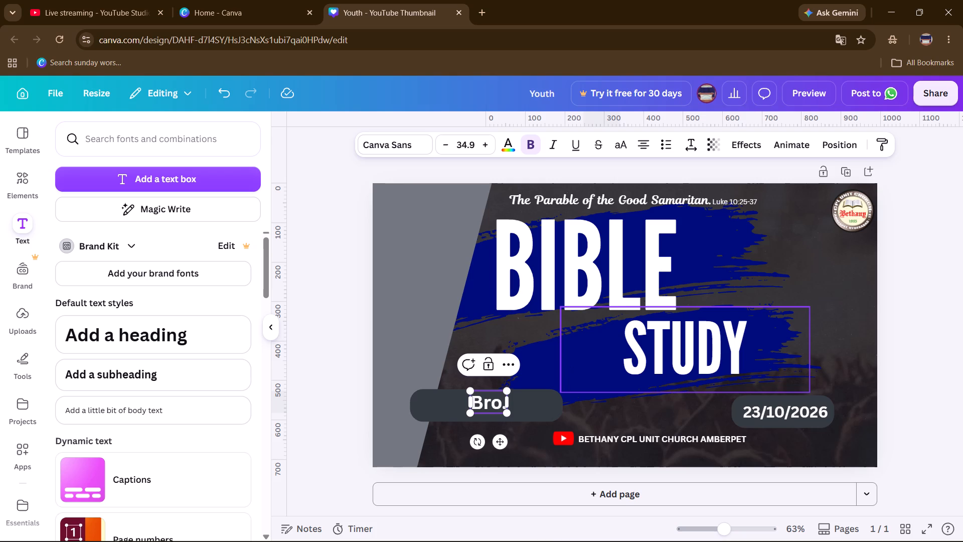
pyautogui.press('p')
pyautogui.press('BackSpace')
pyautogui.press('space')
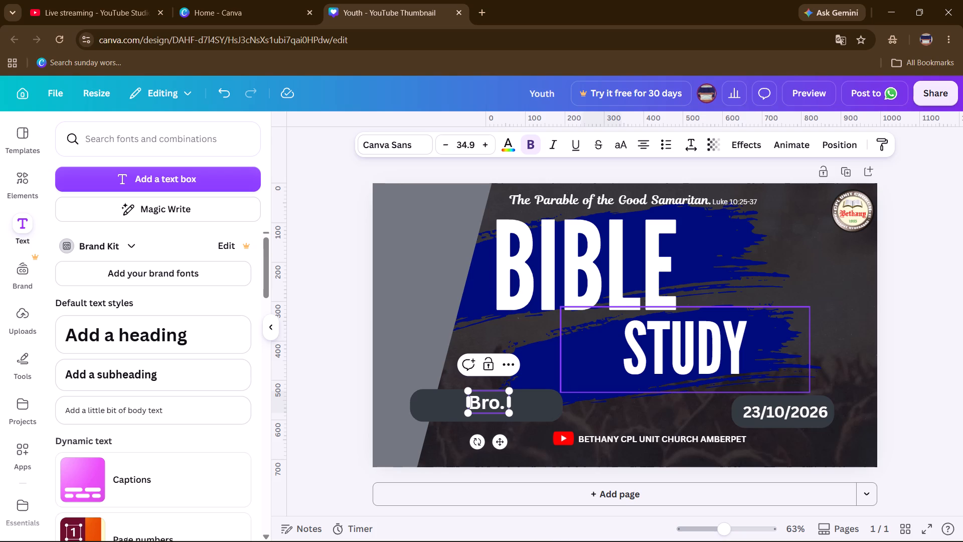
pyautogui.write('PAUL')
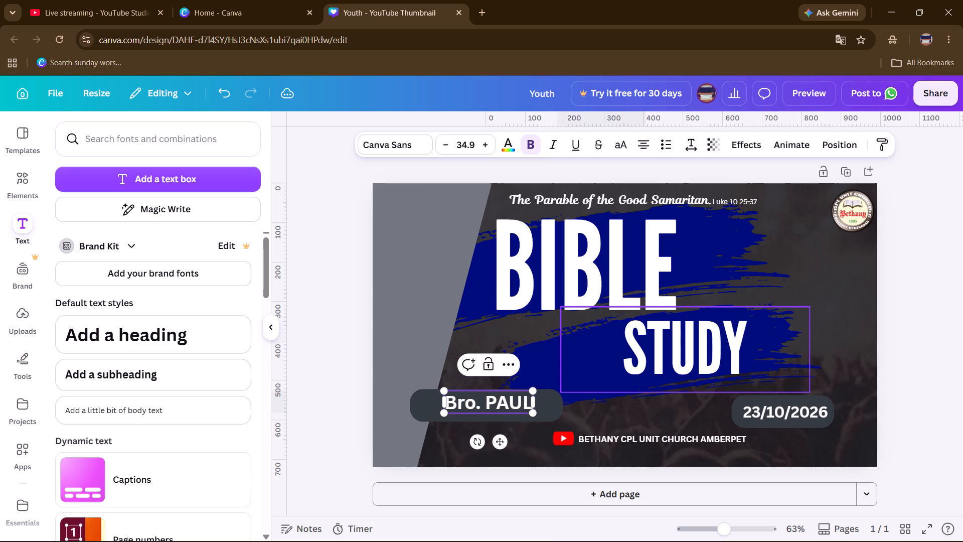
pyautogui.click(327, 316)
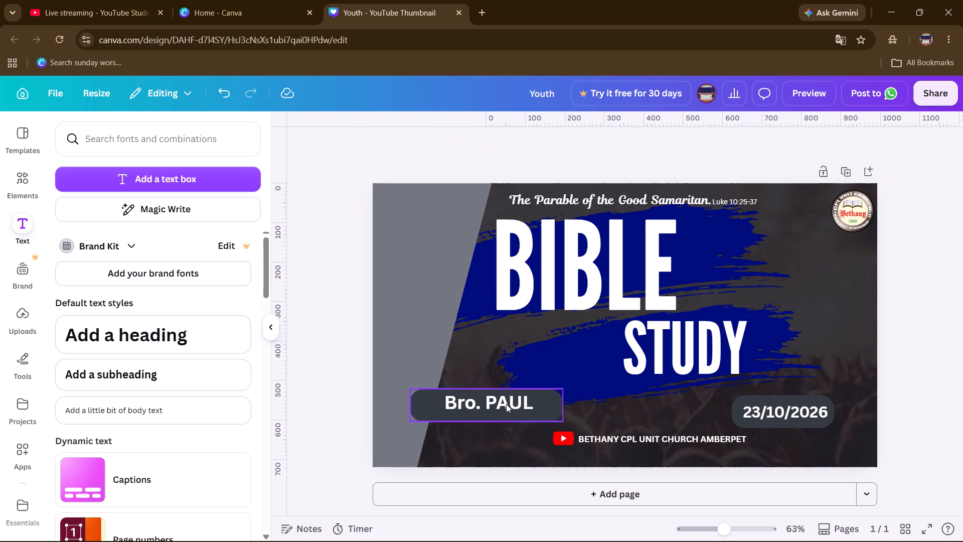
# Nudge the speaker label slightly down to centre it vertically in its rounded box.
pyautogui.click(506, 404)
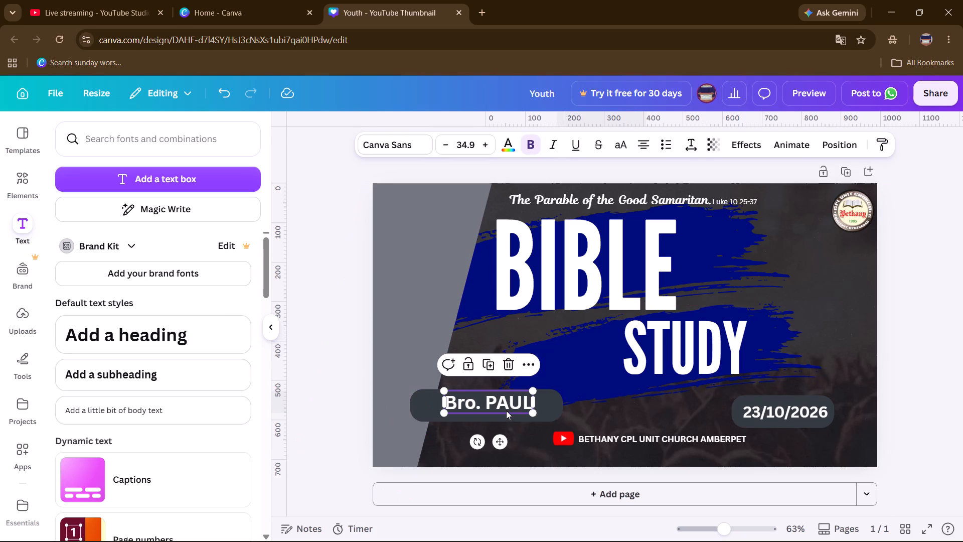
pyautogui.press('Down')
pyautogui.press('Down')
pyautogui.press('Down')
pyautogui.press('Down')
pyautogui.press('Down')
pyautogui.press('Down')
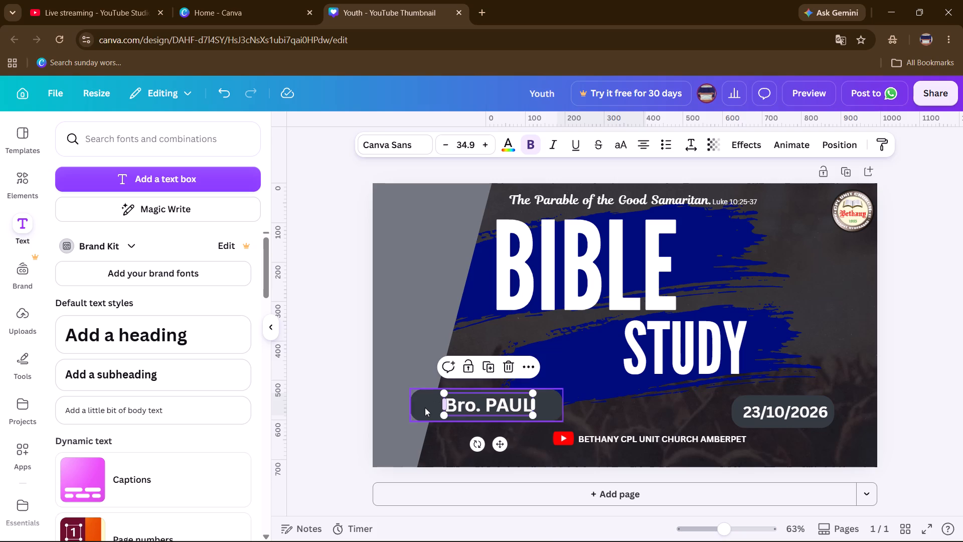
# Narrow the rounded box behind the speaker label at both ends so it fits closely around the text.
pyautogui.click(425, 408)
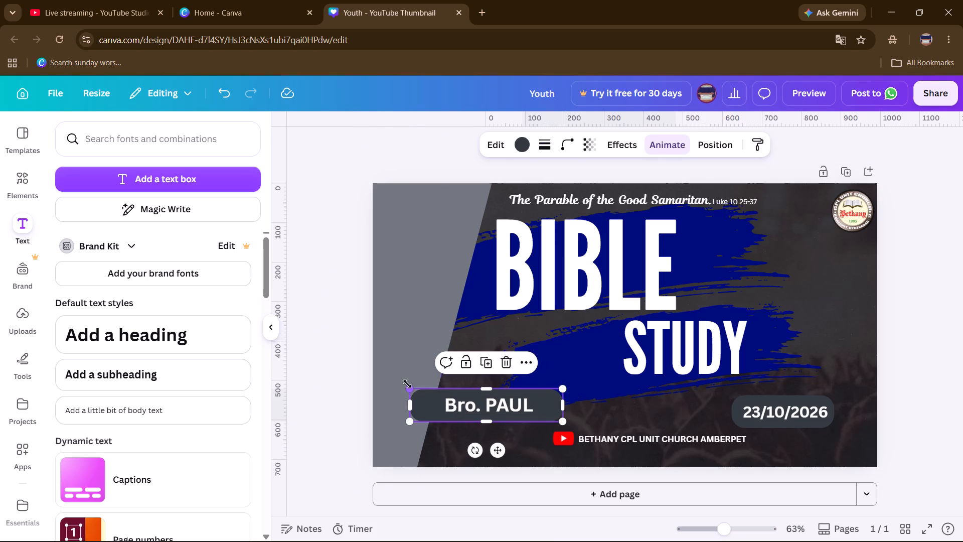
pyautogui.click(407, 382)
pyautogui.click(417, 399)
pyautogui.moveTo(412, 387); pyautogui.dragTo(422, 388)
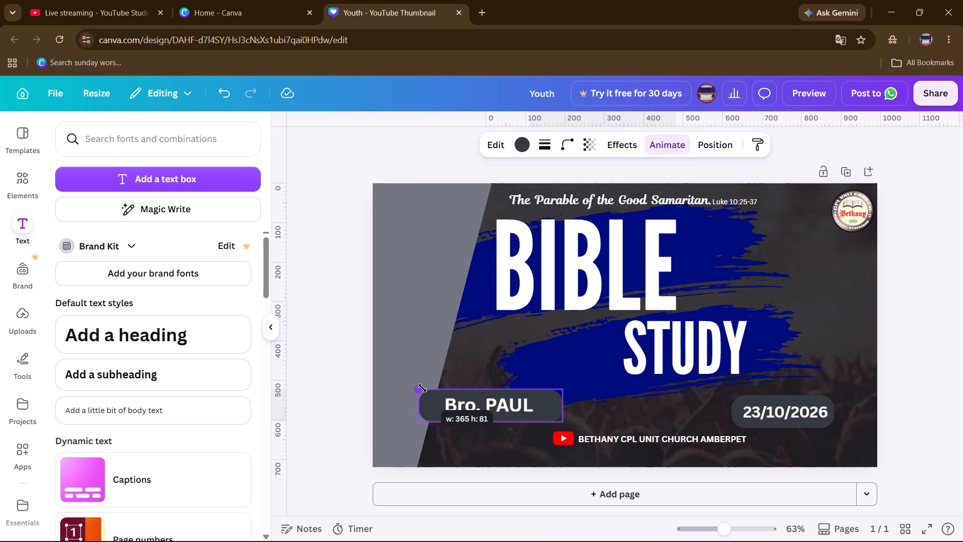
pyautogui.moveTo(422, 388); pyautogui.dragTo(429, 389)
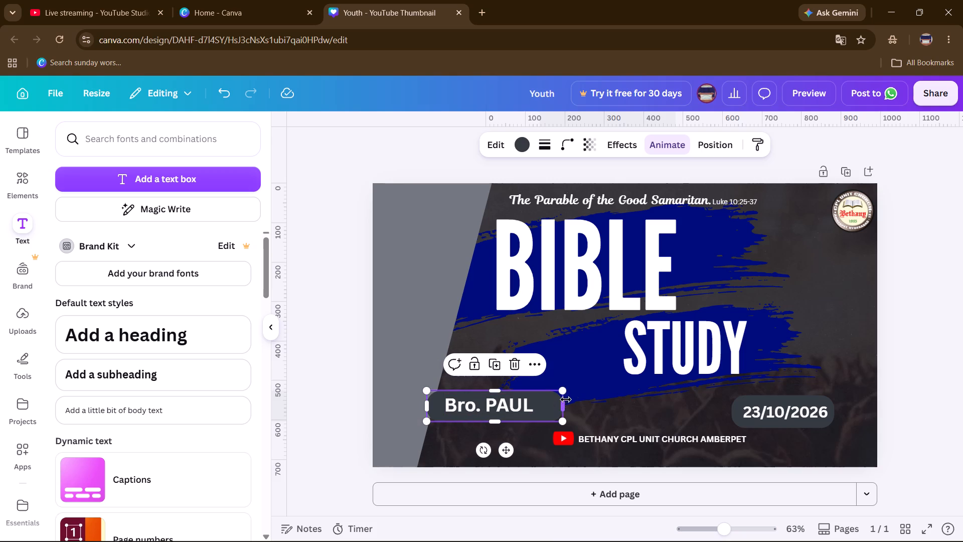
pyautogui.moveTo(567, 391); pyautogui.dragTo(551, 392)
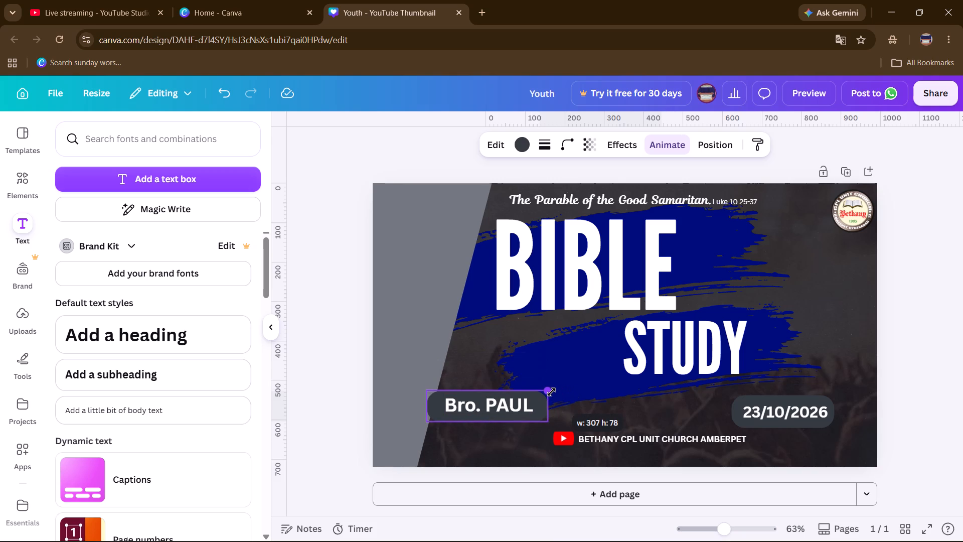
pyautogui.moveTo(551, 392); pyautogui.dragTo(547, 390)
pyautogui.click(363, 361)
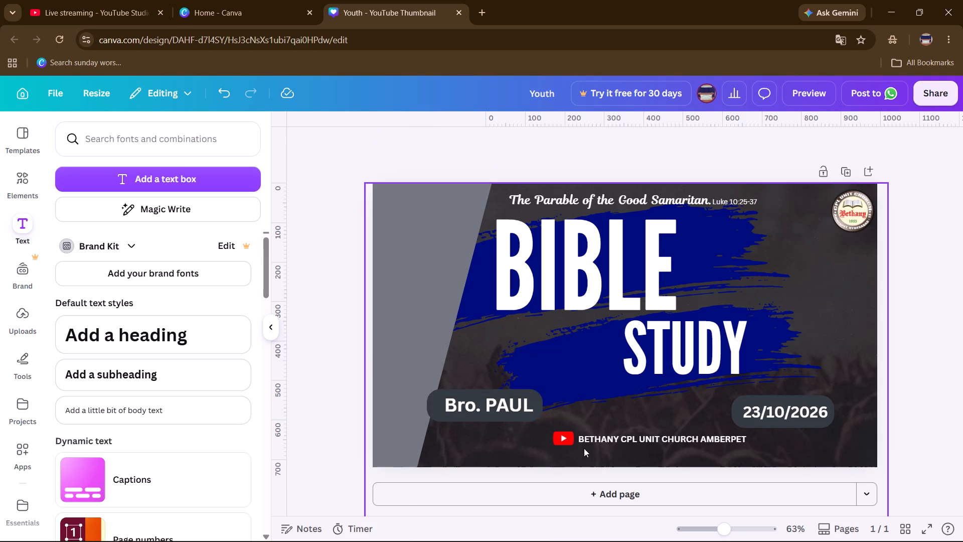
# Change the speaker label to all capitals, reading "BRO. PAUL".
pyautogui.click(476, 403)
pyautogui.click(476, 403)
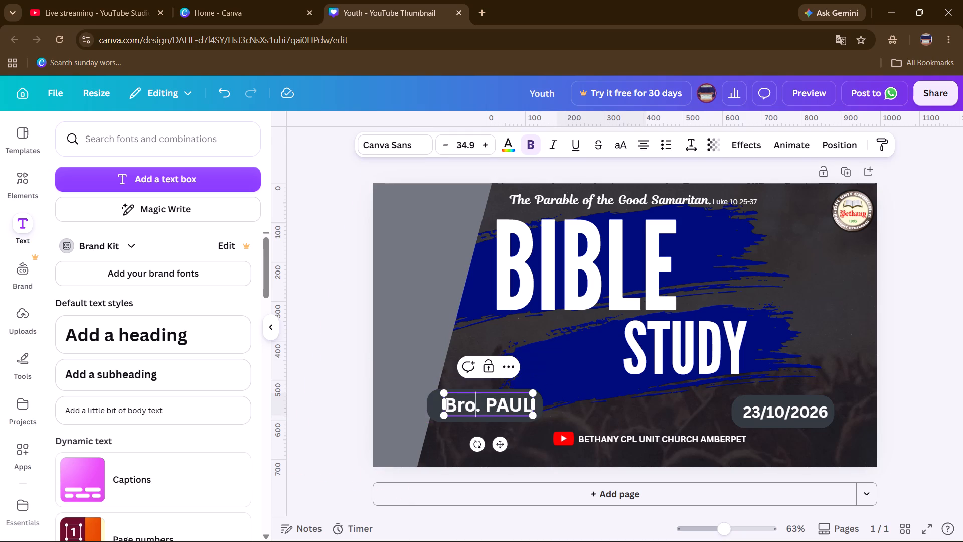
pyautogui.press('BackSpace')
pyautogui.press('BackSpace')
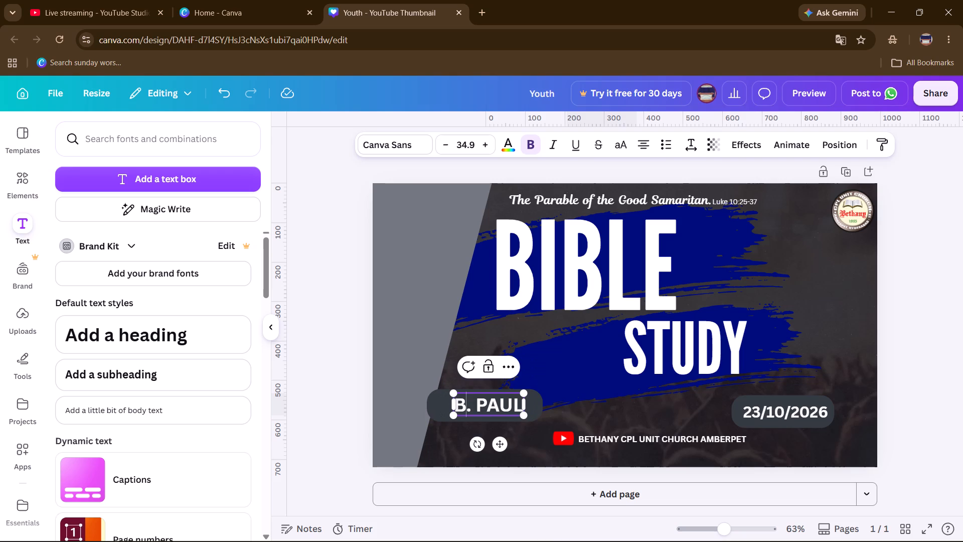
pyautogui.write('RP')
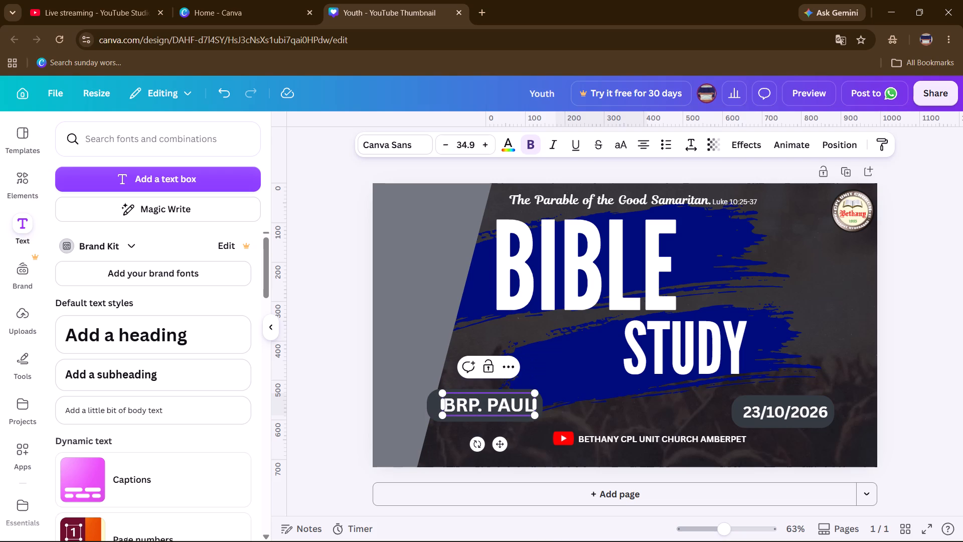
pyautogui.press('BackSpace')
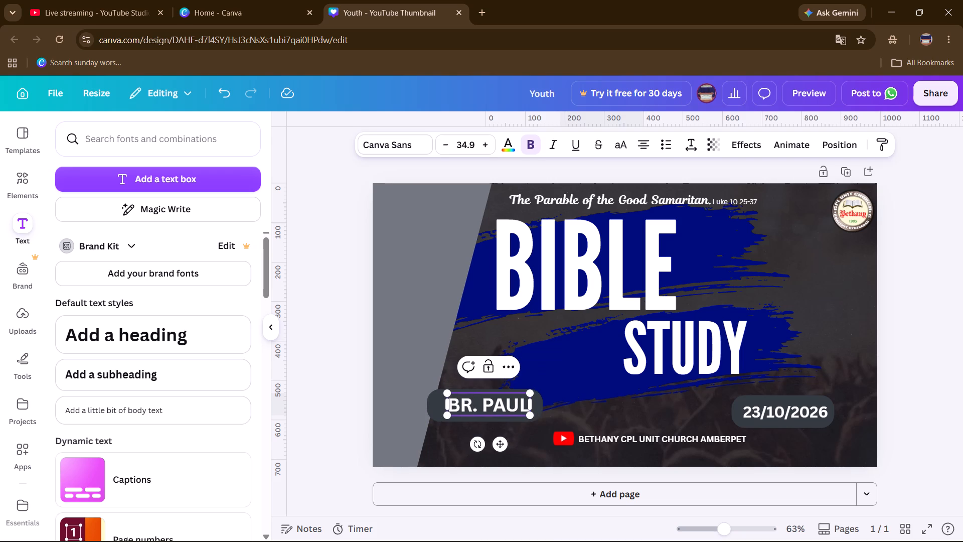
pyautogui.press('o')
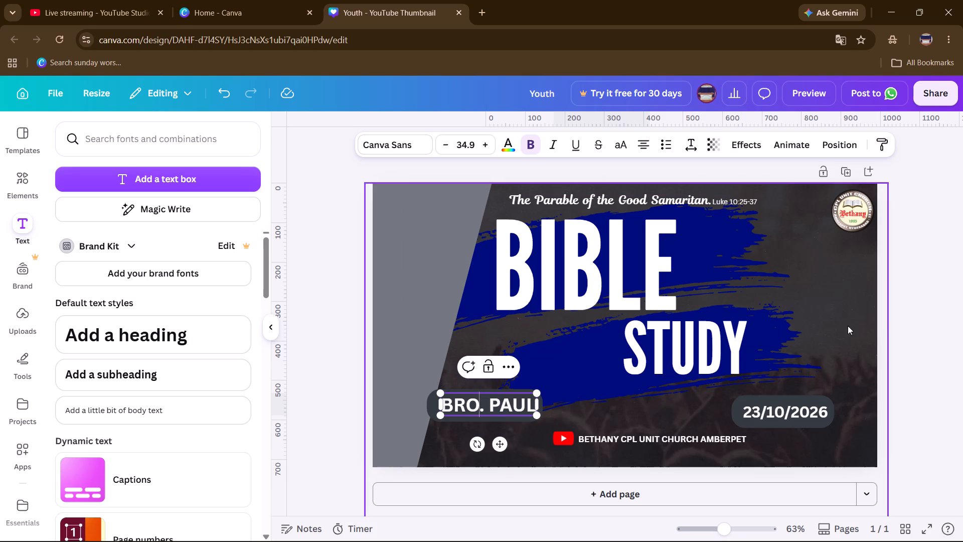
pyautogui.moveTo(871, 326); pyautogui.dragTo(866, 331)
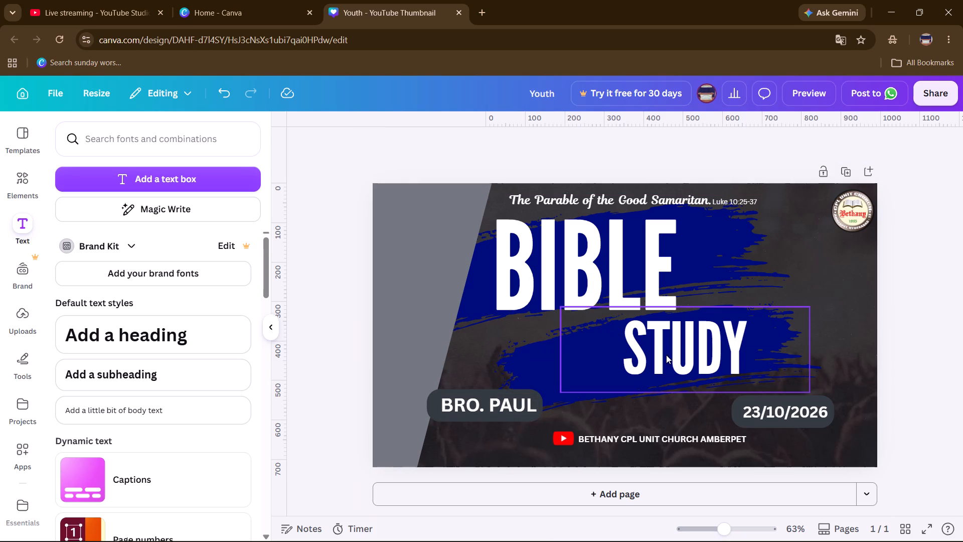
# Shift the lower blue brush stroke down a little behind the STUDY title.
pyautogui.click(548, 362)
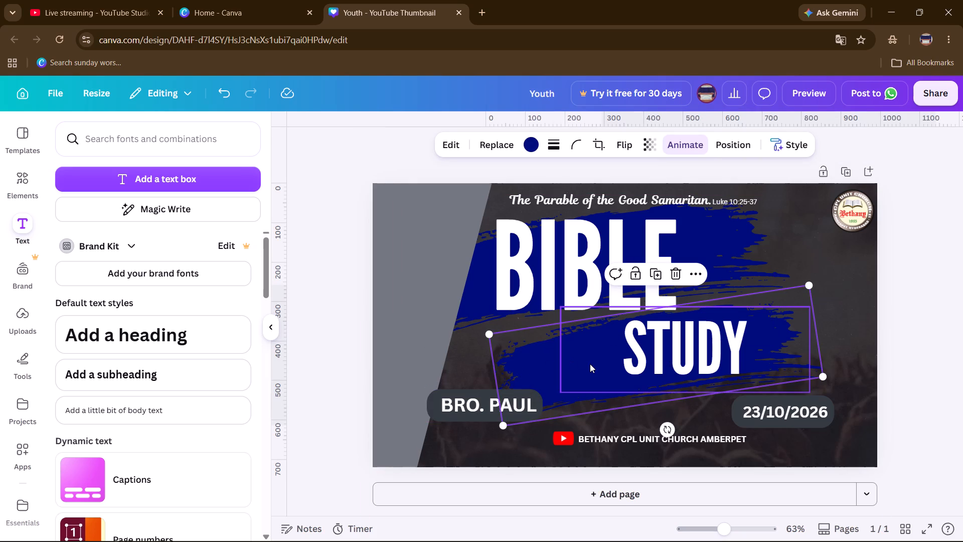
pyautogui.press('Down')
pyautogui.press('Down')
pyautogui.press('Down')
pyautogui.press('Down')
pyautogui.press('Down')
pyautogui.press('Down')
pyautogui.press('Down')
pyautogui.press('Down')
pyautogui.press('Down')
pyautogui.press('Down')
pyautogui.press('Down')
pyautogui.press('Down')
pyautogui.press('Down')
pyautogui.press('Down')
pyautogui.press('Down')
pyautogui.press('Down')
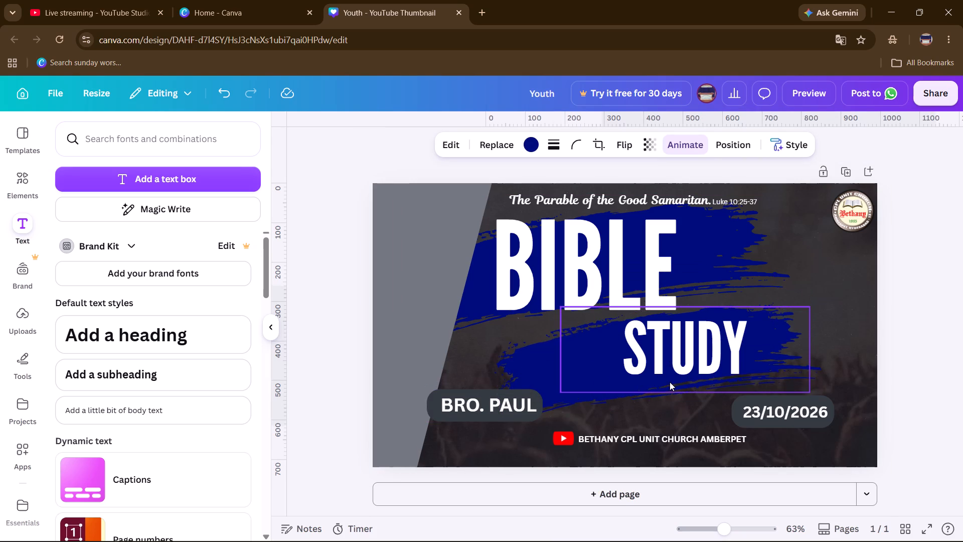
pyautogui.press('Down')
pyautogui.press('Down')
pyautogui.press('Down')
pyautogui.press('Down')
pyautogui.press('Down')
pyautogui.press('Down')
pyautogui.press('Down')
pyautogui.press('Down')
pyautogui.press('Down')
pyautogui.press('Down')
pyautogui.press('Down')
pyautogui.press('Down')
pyautogui.press('Down')
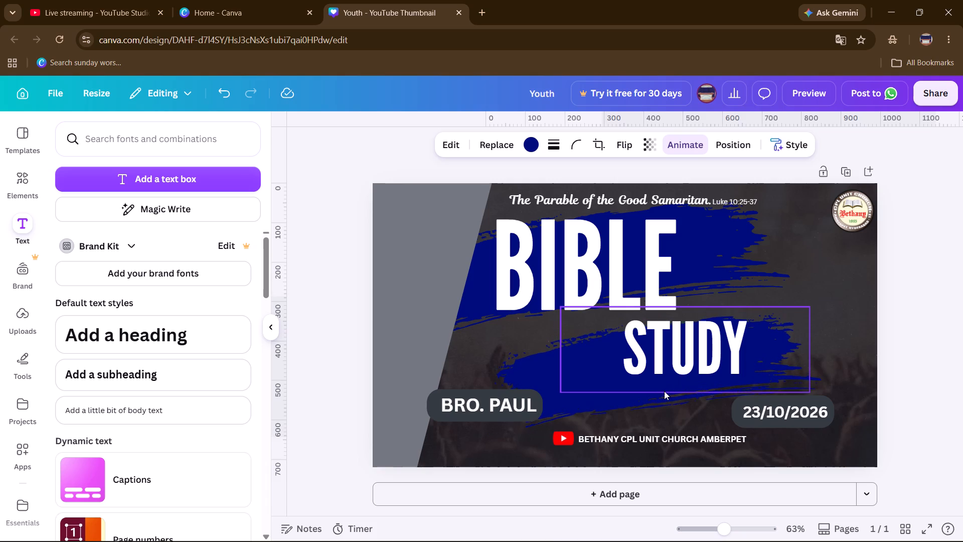
# Nudge the lower blue brush stroke slightly further down behind the STUDY title.
pyautogui.press('Down')
pyautogui.press('Down')
pyautogui.press('Down')
pyautogui.press('Down')
pyautogui.press('Down')
pyautogui.press('Down')
pyautogui.press('Down')
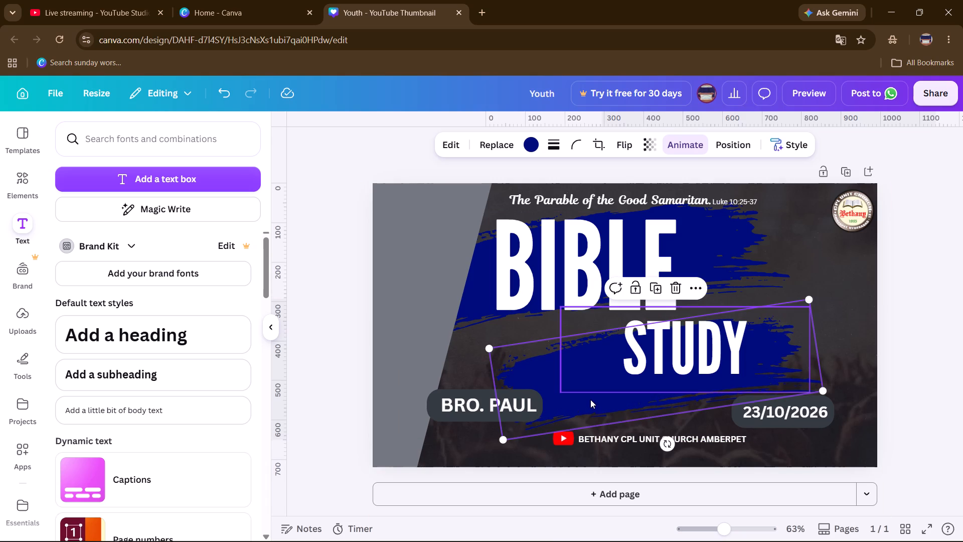
pyautogui.click(590, 399)
pyautogui.click(580, 409)
pyautogui.press('Down')
pyautogui.press('Down')
pyautogui.press('Down')
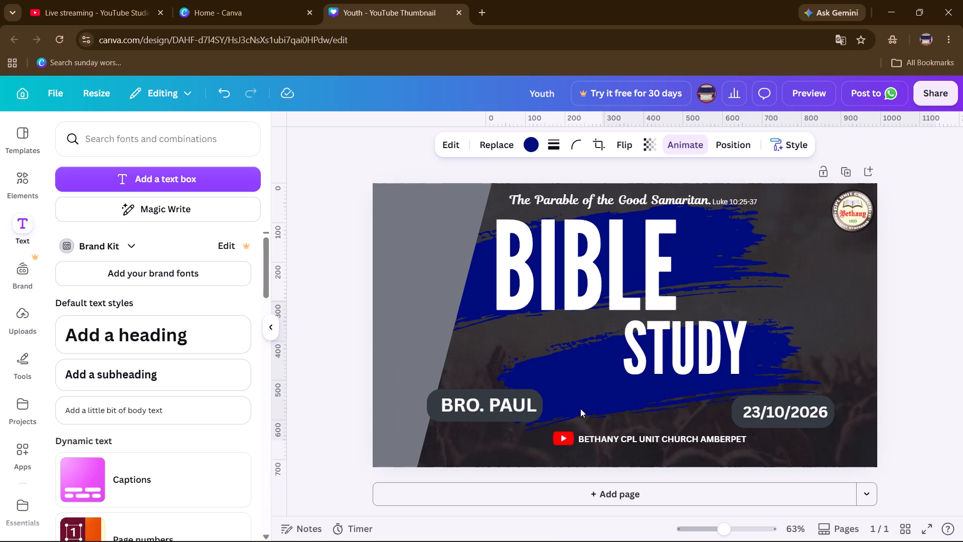
pyautogui.press('Down')
pyautogui.press('Down')
pyautogui.press('Down')
pyautogui.press('Down')
pyautogui.press('Down')
pyautogui.press('Down')
pyautogui.press('Down')
pyautogui.press('Down')
pyautogui.press('Down')
pyautogui.press('Down')
pyautogui.press('Down')
pyautogui.press('Down')
pyautogui.press('Down')
pyautogui.press('Down')
pyautogui.press('Down')
pyautogui.press('Down')
pyautogui.press('Down')
pyautogui.press('Down')
pyautogui.press('Down')
pyautogui.press('Down')
pyautogui.press('Down')
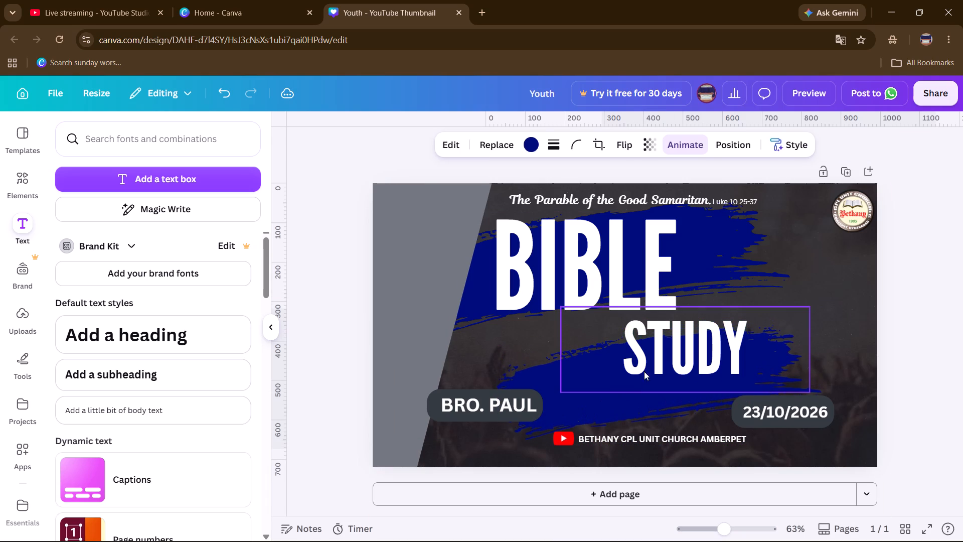
# Nudge the STUDY title down so it sits centred on the lower blue brush stroke, and deselect it.
pyautogui.click(679, 352)
pyautogui.press('Down')
pyautogui.press('Down')
pyautogui.press('Down')
pyautogui.press('Down')
pyautogui.press('Down')
pyautogui.press('Down')
pyautogui.press('Down')
pyautogui.press('Down')
pyautogui.press('Down')
pyautogui.press('Down')
pyautogui.press('Down')
pyautogui.press('Down')
pyautogui.press('Down')
pyautogui.press('Down')
pyautogui.press('Down')
pyautogui.press('Down')
pyautogui.press('Down')
pyautogui.press('Down')
pyautogui.press('Down')
pyautogui.press('Down')
pyautogui.press('Down')
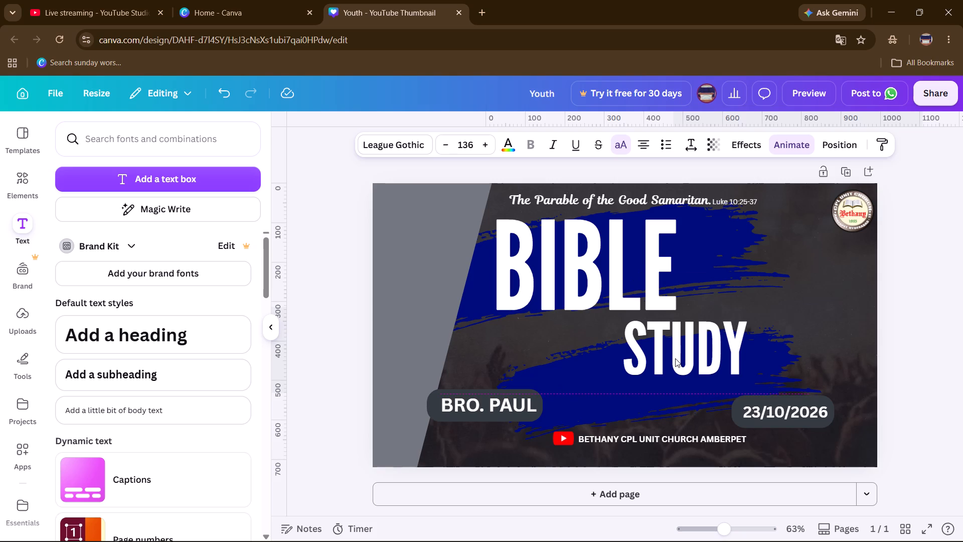
pyautogui.press('Down')
pyautogui.press('Down')
pyautogui.press('Down')
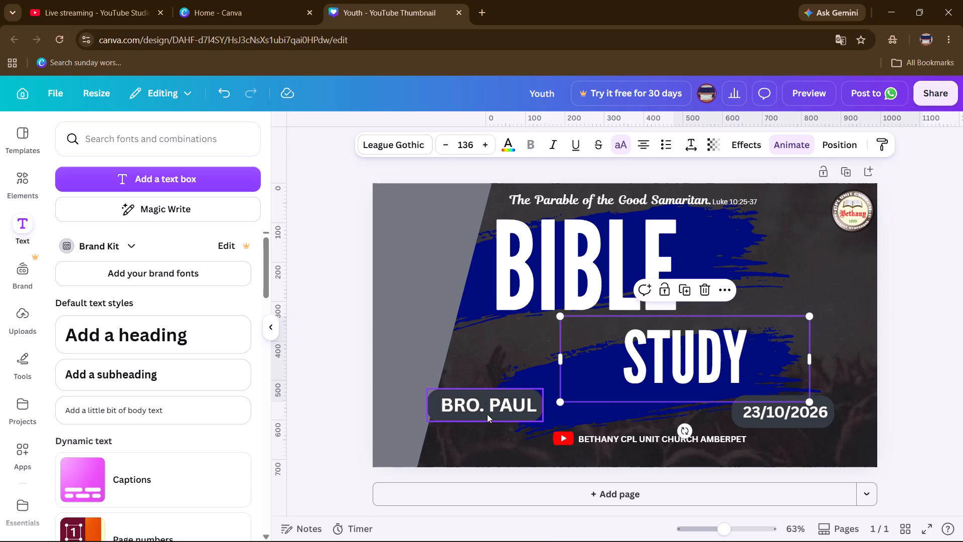
pyautogui.click(915, 294)
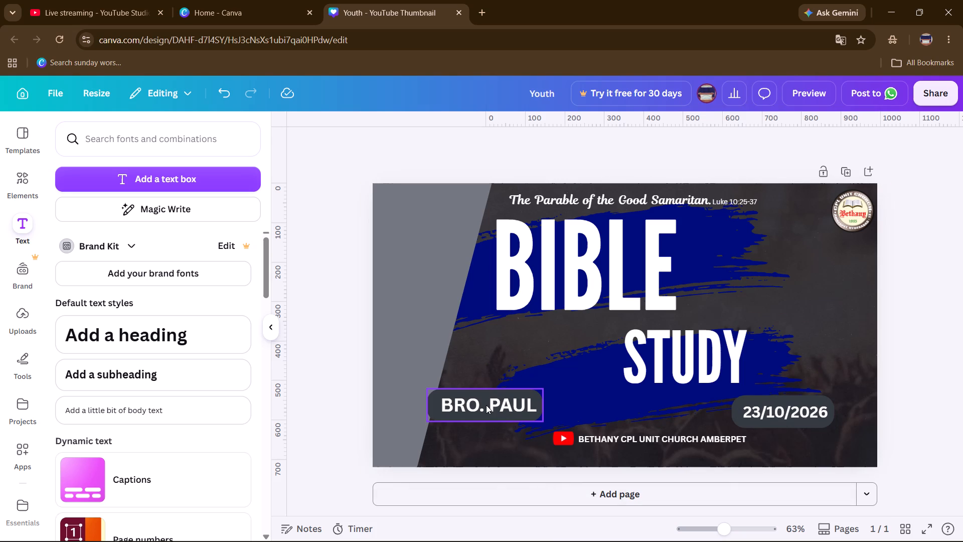
# Nudge the BRO. PAUL label text down to roughly the height of the date label.
pyautogui.press('Down')
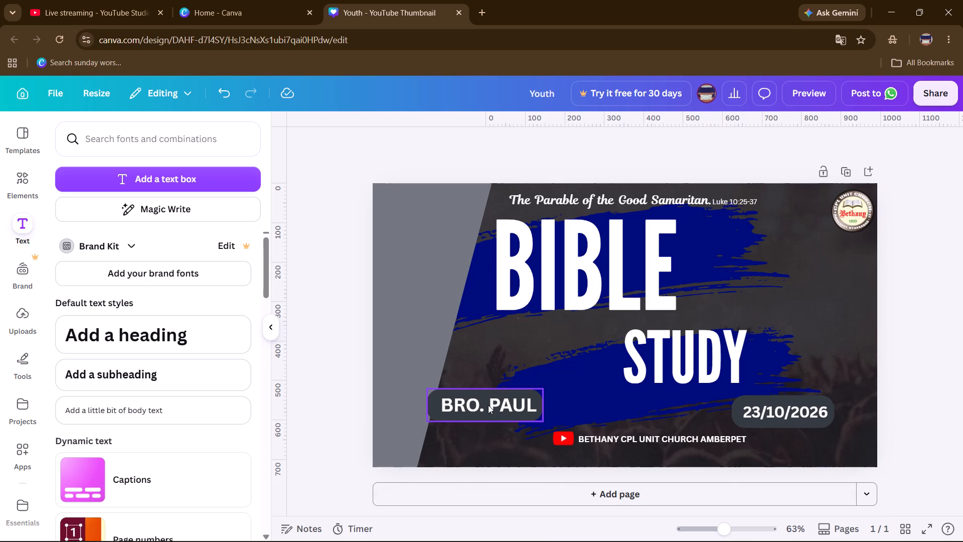
pyautogui.click(488, 405)
pyautogui.press('Down')
pyautogui.press('Down')
pyautogui.press('Down')
pyautogui.press('Down')
pyautogui.press('Down')
pyautogui.press('Down')
pyautogui.press('Down')
pyautogui.press('Down')
pyautogui.press('Down')
pyautogui.press('Down')
pyautogui.press('Down')
pyautogui.press('Down')
pyautogui.press('Down')
pyautogui.press('Down')
pyautogui.press('Down')
pyautogui.press('Down')
pyautogui.press('Down')
pyautogui.press('Down')
pyautogui.press('Down')
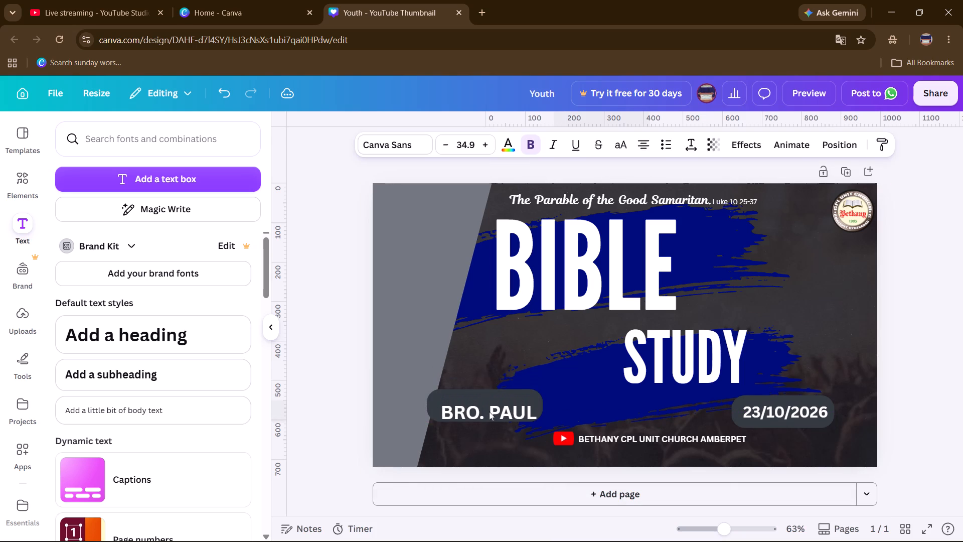
pyautogui.press('Down')
pyautogui.press('Down')
pyautogui.press('Down')
pyautogui.press('Down')
pyautogui.press('Down')
pyautogui.press('Down')
pyautogui.press('Down')
pyautogui.press('Down')
pyautogui.press('Down')
pyautogui.press('Down')
pyautogui.press('Down')
pyautogui.press('Down')
pyautogui.press('Down')
pyautogui.press('Down')
pyautogui.press('Down')
pyautogui.press('Down')
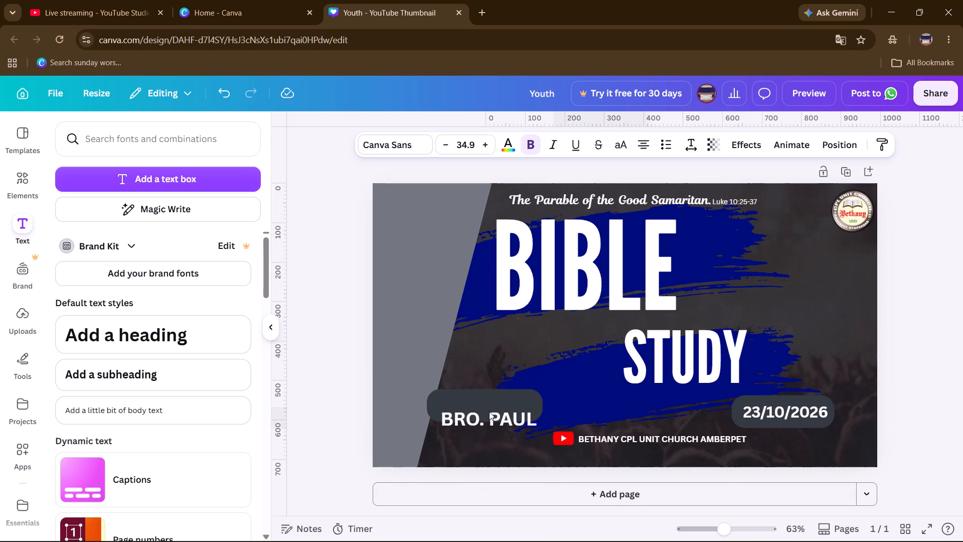
pyautogui.press('Up')
pyautogui.press('Up')
pyautogui.press('Up')
pyautogui.press('Up')
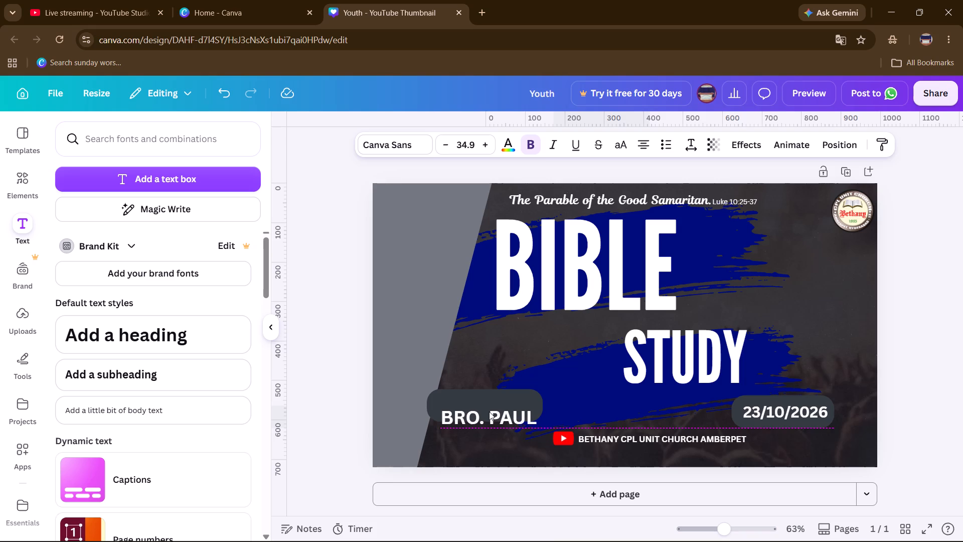
pyautogui.press('Up')
pyautogui.press('Up')
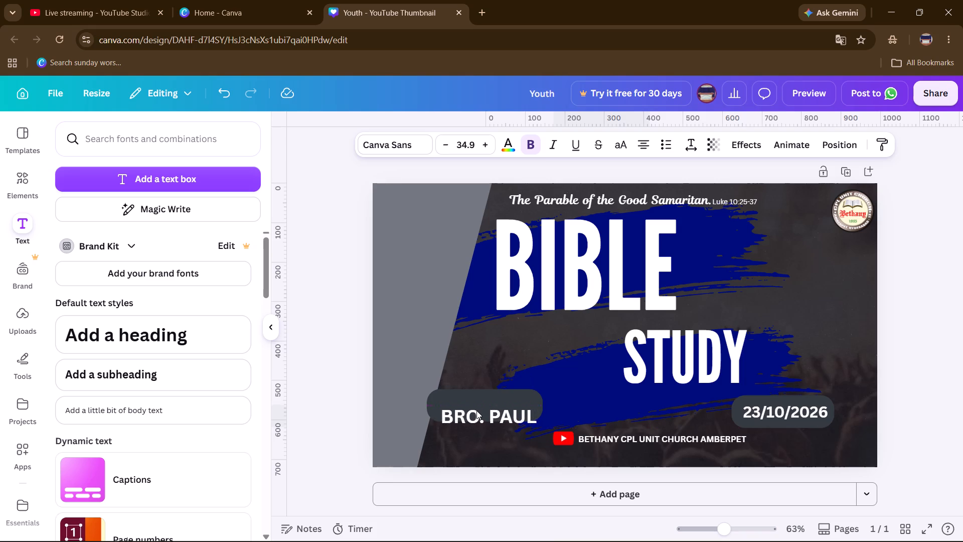
pyautogui.press('Up')
pyautogui.press('Up')
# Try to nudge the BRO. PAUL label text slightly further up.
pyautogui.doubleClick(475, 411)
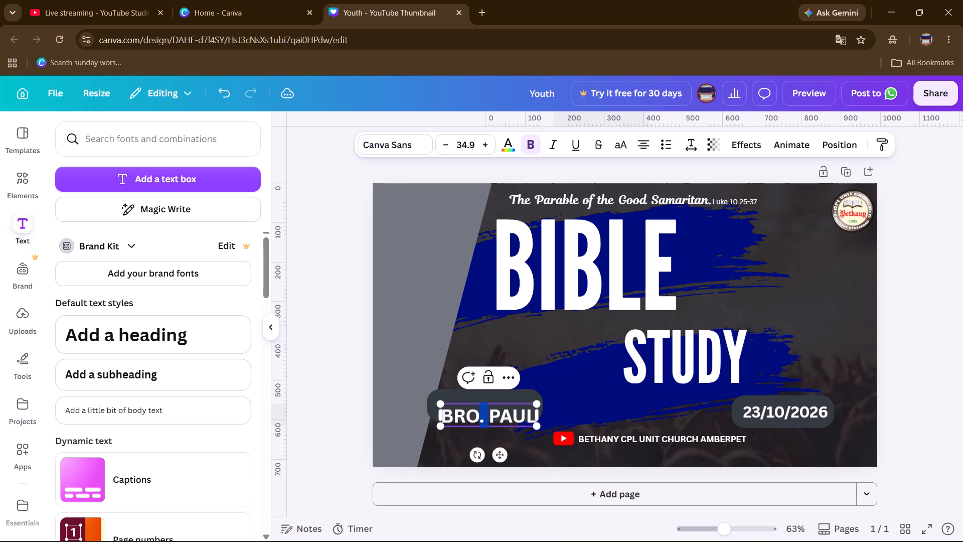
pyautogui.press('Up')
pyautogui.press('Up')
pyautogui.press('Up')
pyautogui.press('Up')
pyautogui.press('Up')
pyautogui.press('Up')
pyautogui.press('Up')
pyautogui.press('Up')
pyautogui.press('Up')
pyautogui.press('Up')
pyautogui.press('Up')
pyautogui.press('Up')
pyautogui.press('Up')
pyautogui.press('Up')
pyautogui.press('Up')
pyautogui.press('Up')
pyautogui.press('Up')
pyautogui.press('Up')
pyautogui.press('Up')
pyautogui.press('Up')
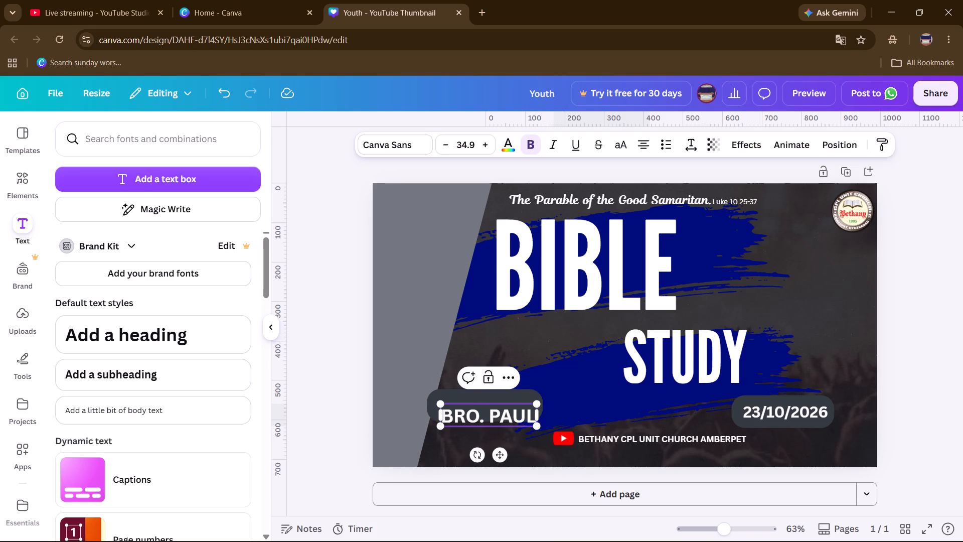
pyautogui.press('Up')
# Nudge the rounded box down so it is vertically centred behind the BRO. PAUL text, and deselect it.
pyautogui.click(466, 395)
pyautogui.press('Down')
pyautogui.press('Down')
pyautogui.press('Down')
pyautogui.press('Down')
pyautogui.press('Down')
pyautogui.press('Down')
pyautogui.press('Down')
pyautogui.press('Down')
pyautogui.press('Down')
pyautogui.press('Down')
pyautogui.press('Down')
pyautogui.press('Down')
pyautogui.press('Down')
pyautogui.press('Down')
pyautogui.press('Down')
pyautogui.press('Down')
pyautogui.press('Down')
pyautogui.press('Down')
pyautogui.press('Down')
pyautogui.press('Down')
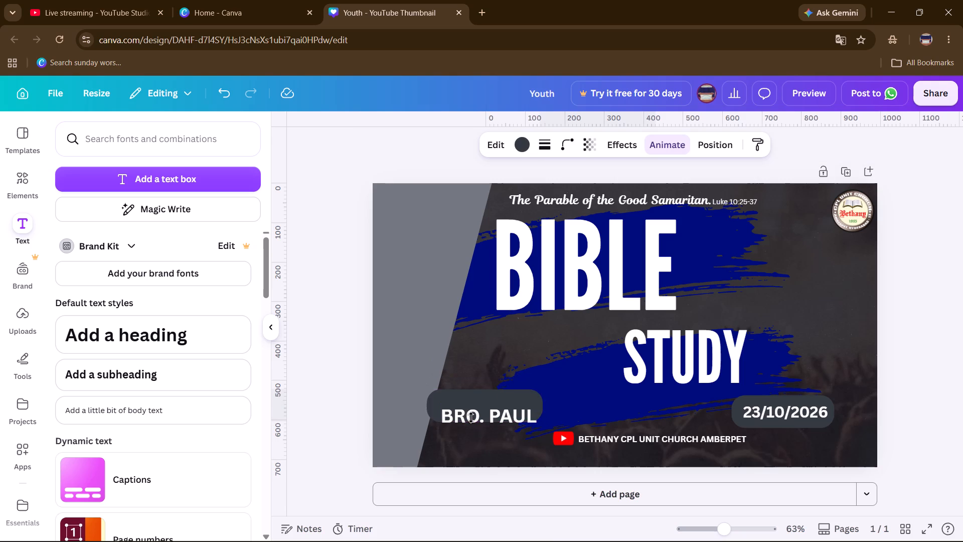
pyautogui.press('Down')
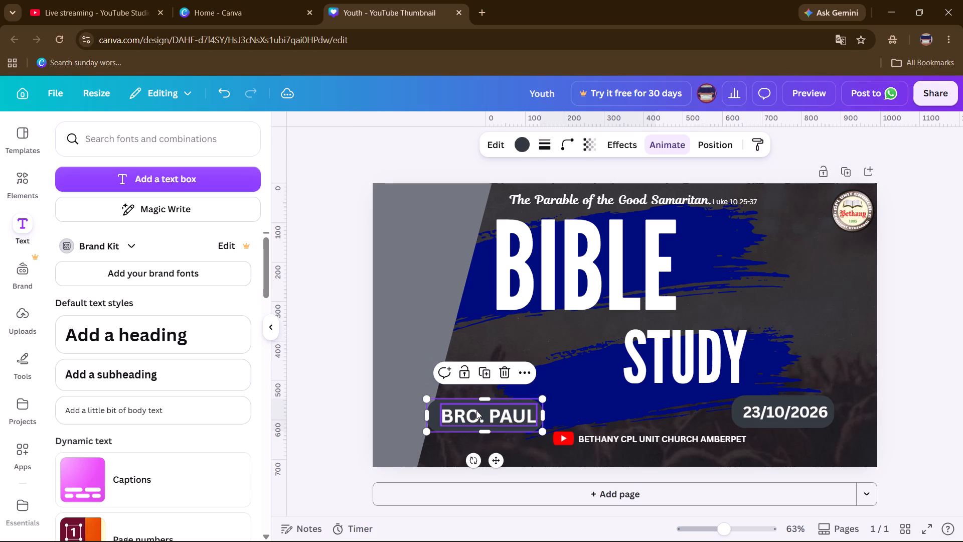
pyautogui.click(385, 402)
pyautogui.click(353, 406)
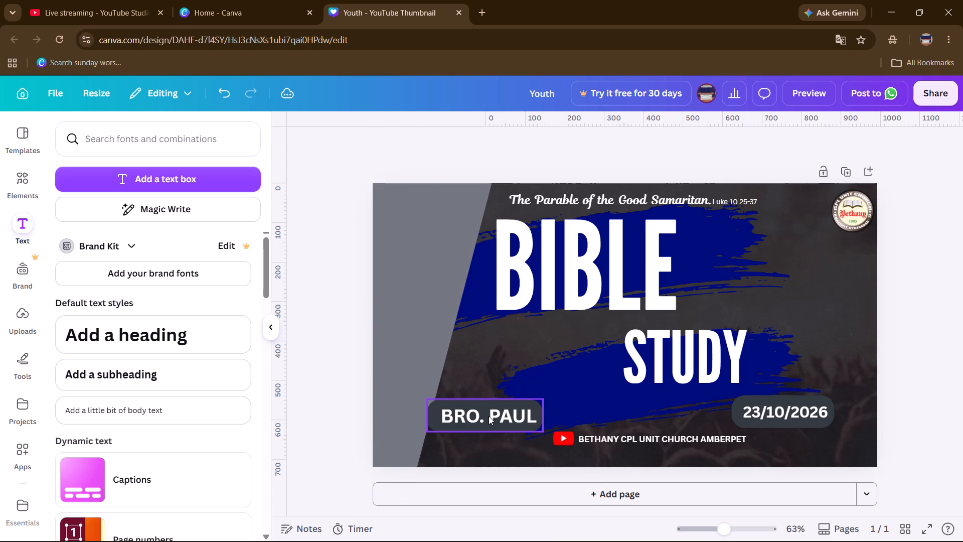
pyautogui.press('Down')
pyautogui.press('Down')
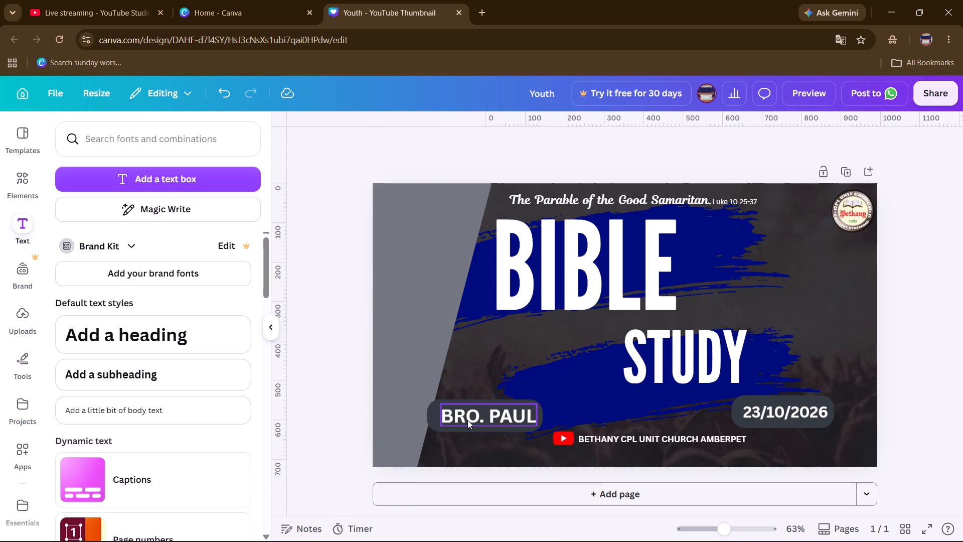
pyautogui.press('Down')
# Adjust the lower edge of the rounded box behind BRO. PAUL so the box is about 81 high.
pyautogui.click(491, 432)
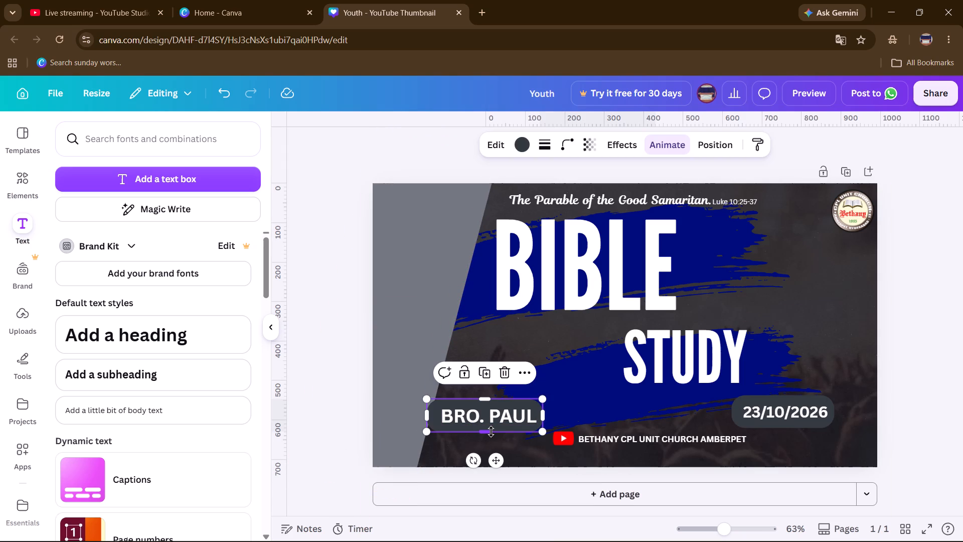
pyautogui.moveTo(491, 432); pyautogui.dragTo(618, 413)
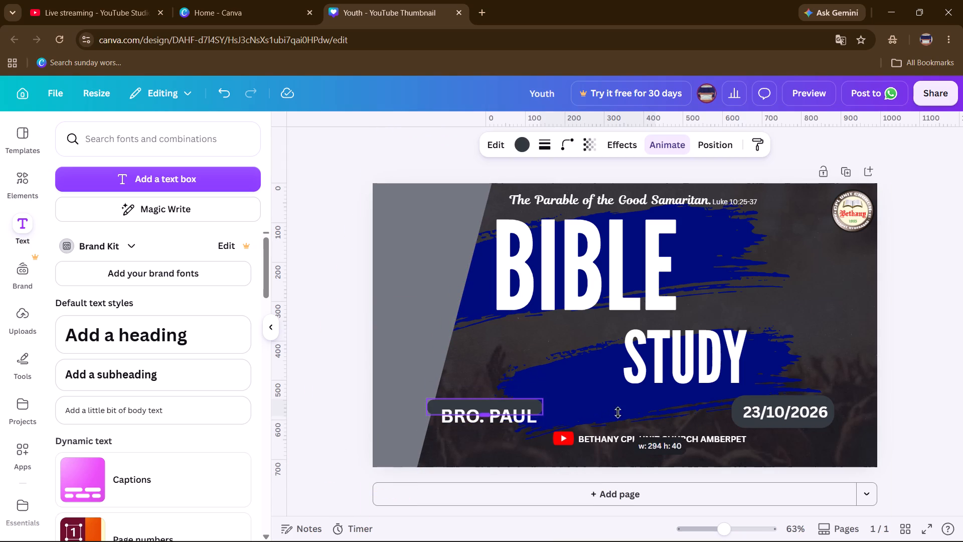
pyautogui.moveTo(618, 413); pyautogui.dragTo(630, 427)
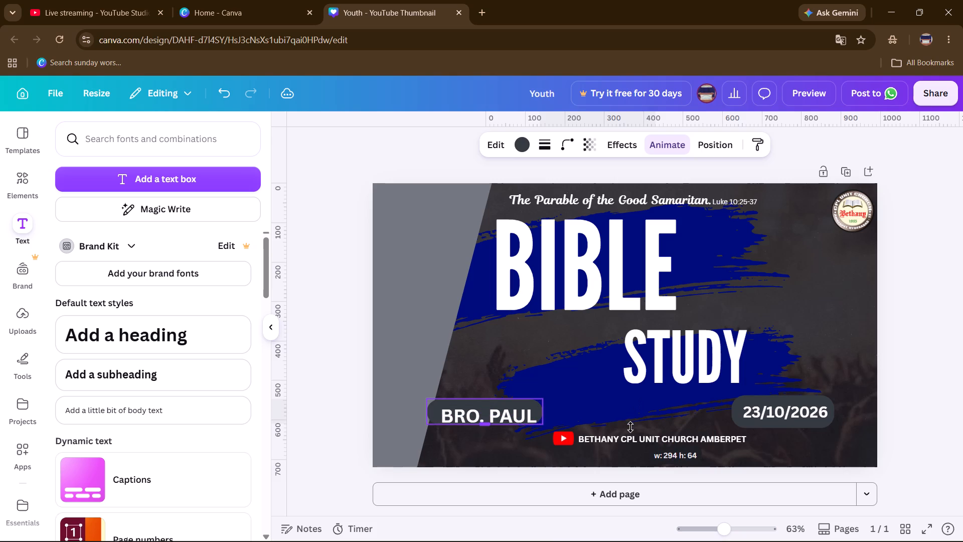
pyautogui.moveTo(630, 427); pyautogui.dragTo(651, 434)
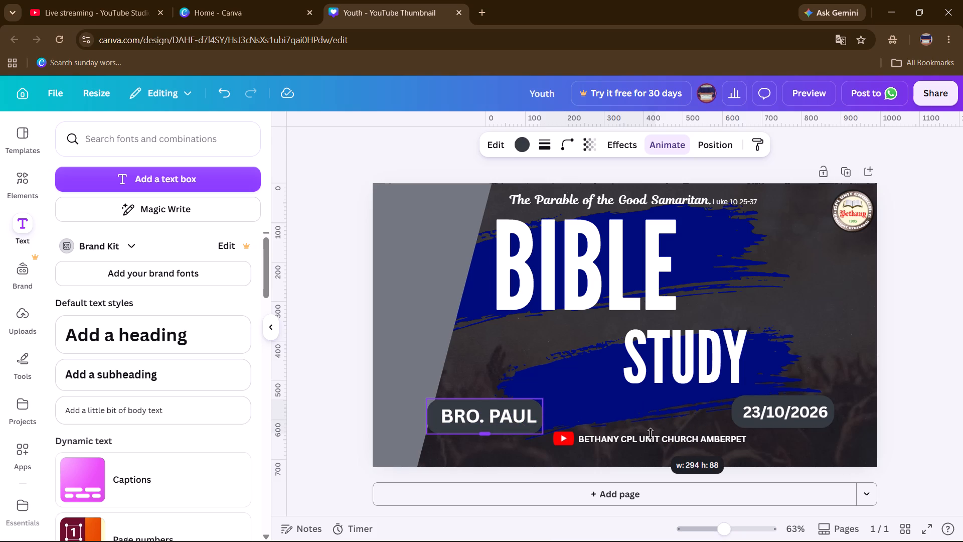
pyautogui.moveTo(651, 434); pyautogui.dragTo(654, 431)
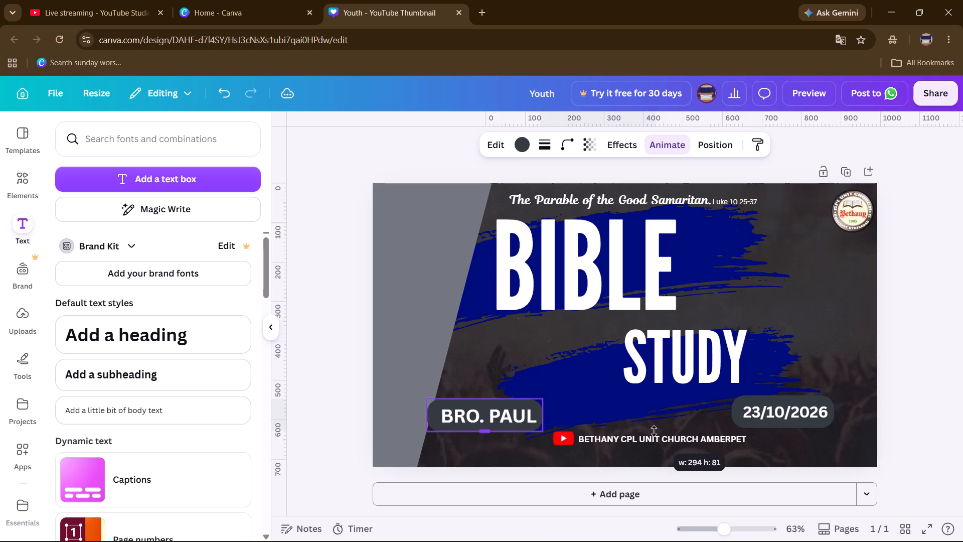
pyautogui.moveTo(654, 431); pyautogui.dragTo(653, 431)
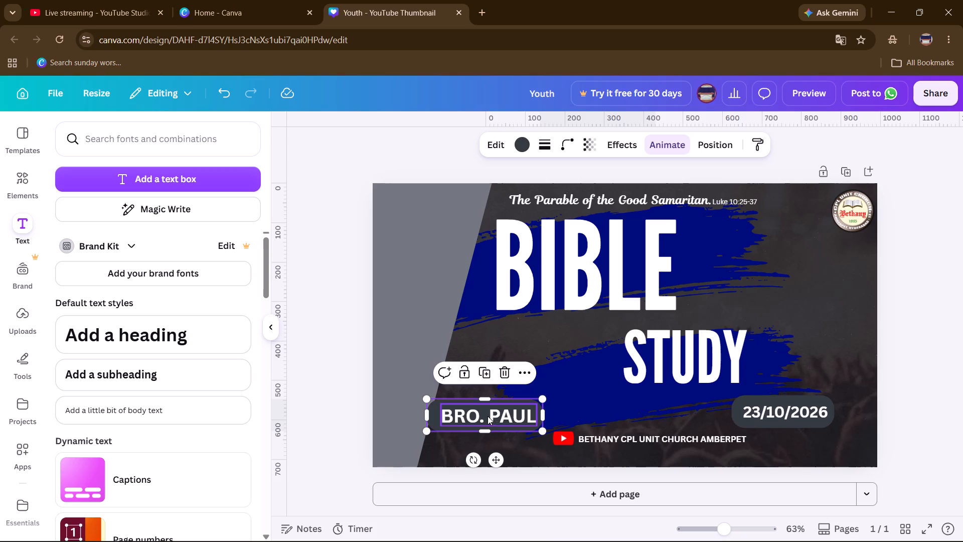
# Nudge the rounded box sideways until it is horizontally centred behind the BRO. PAUL text, and deselect it.
pyautogui.press('Right')
pyautogui.press('Right')
pyautogui.press('Right')
pyautogui.press('Right')
pyautogui.press('Right')
pyautogui.press('Right')
pyautogui.press('Right')
pyautogui.press('Right')
pyautogui.press('Right')
pyautogui.press('Right')
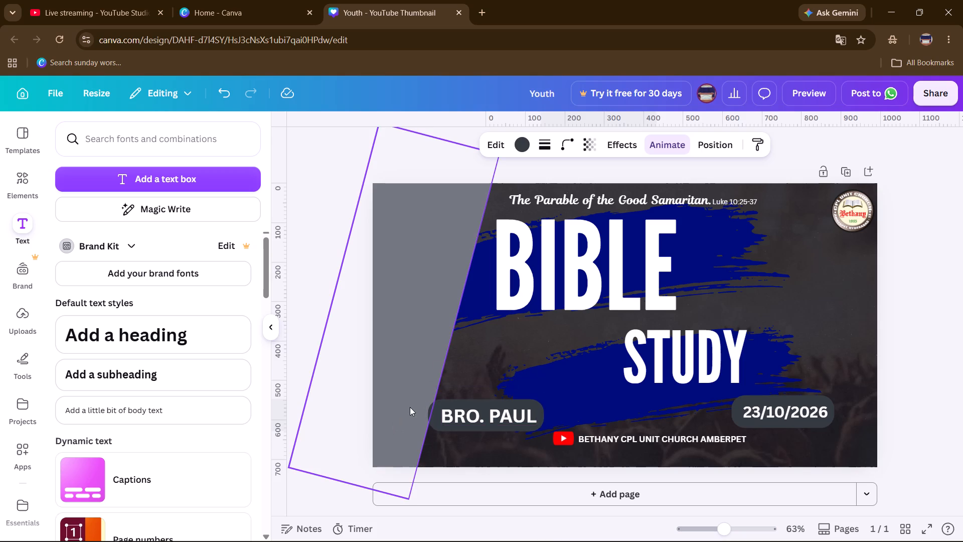
pyautogui.press('Right')
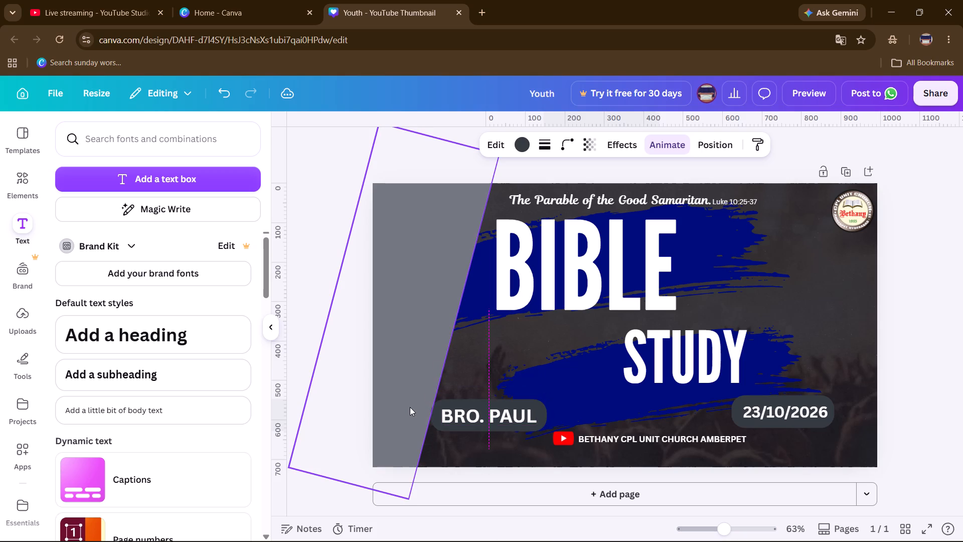
pyautogui.press('Right')
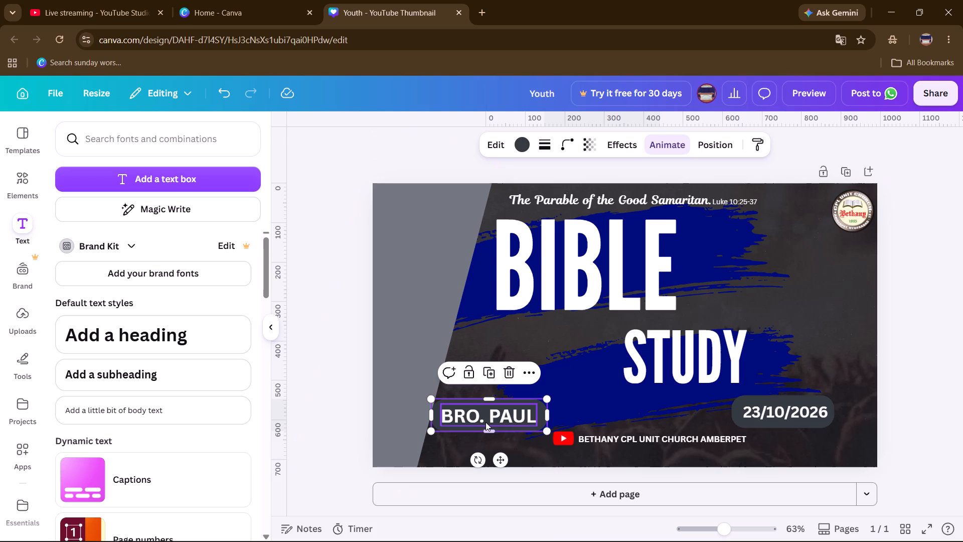
pyautogui.click(539, 452)
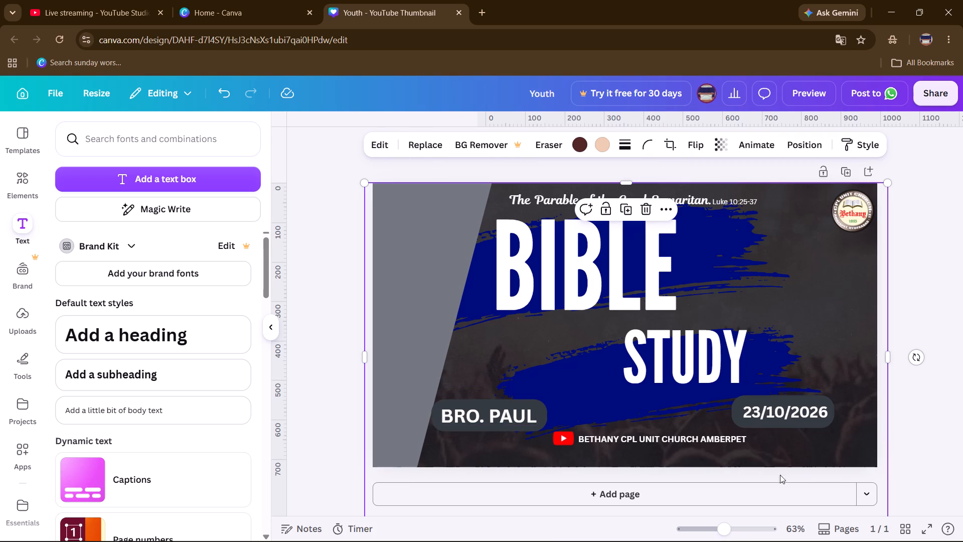
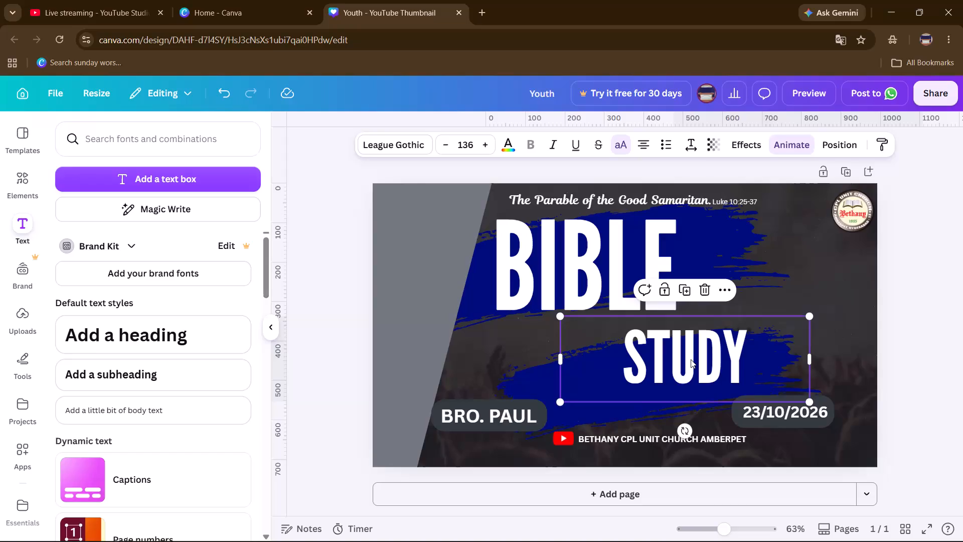
# Nudge the STUDY text leftwards on the lower blue brush stroke so it sits more under BIBLE.
pyautogui.press('Left')
pyautogui.press('Left')
pyautogui.press('Left')
pyautogui.press('Left')
pyautogui.press('Left')
pyautogui.press('Left')
pyautogui.press('Left')
pyautogui.press('Left')
pyautogui.press('Left')
pyautogui.press('Left')
pyautogui.press('Left')
pyautogui.press('Left')
pyautogui.press('Left')
pyautogui.press('Left')
pyautogui.press('Left')
pyautogui.press('Left')
pyautogui.press('Left')
pyautogui.press('Left')
pyautogui.press('Left')
pyautogui.press('Left')
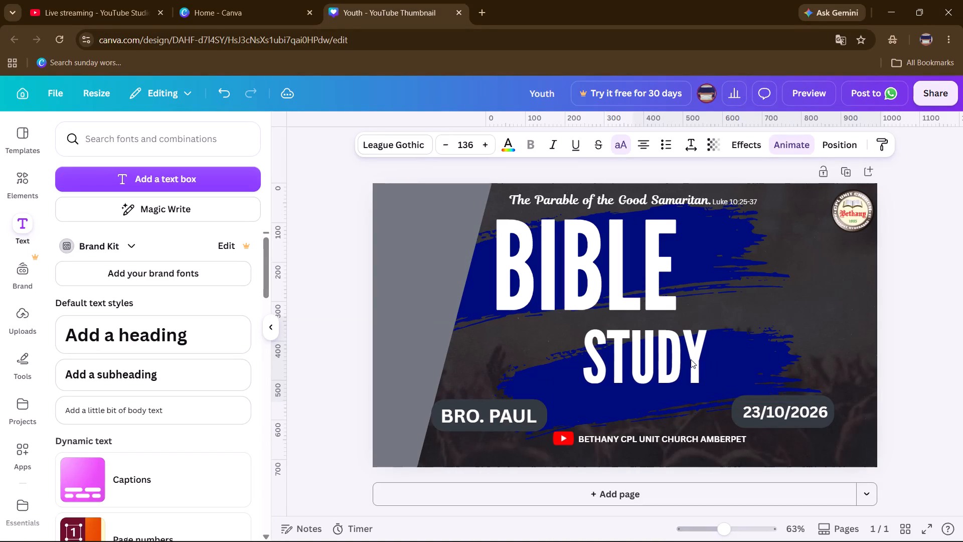
# Shrink the BIBLE text to font size 216 and reposition it on the upper blue brush stroke.
pyautogui.click(579, 265)
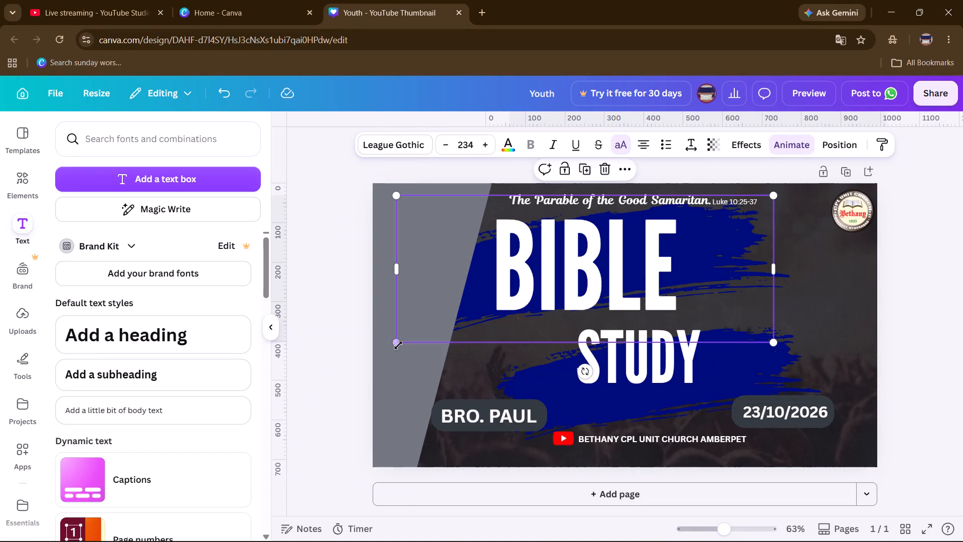
pyautogui.moveTo(396, 343); pyautogui.dragTo(423, 323)
pyautogui.moveTo(597, 277); pyautogui.dragTo(605, 283)
# Nudge the STUDY text down to widen the gap below BIBLE and centre it on the lower brush stroke.
pyautogui.click(653, 357)
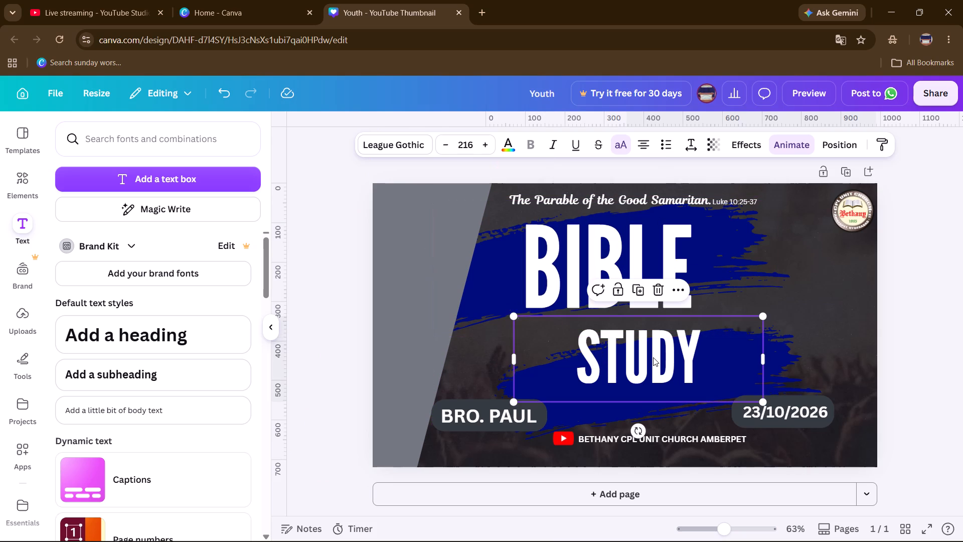
pyautogui.press('Up')
pyautogui.press('Up')
pyautogui.press('Up')
pyautogui.press('Down')
pyautogui.press('Down')
pyautogui.press('Down')
pyautogui.press('Down')
pyautogui.press('Down')
pyautogui.press('Down')
pyautogui.press('Down')
pyautogui.press('Down')
pyautogui.press('Down')
pyautogui.press('Down')
pyautogui.press('Down')
pyautogui.press('Down')
pyautogui.press('Down')
pyautogui.press('Down')
pyautogui.press('Down')
pyautogui.press('Down')
pyautogui.press('Down')
pyautogui.press('Down')
pyautogui.press('Down')
pyautogui.press('Down')
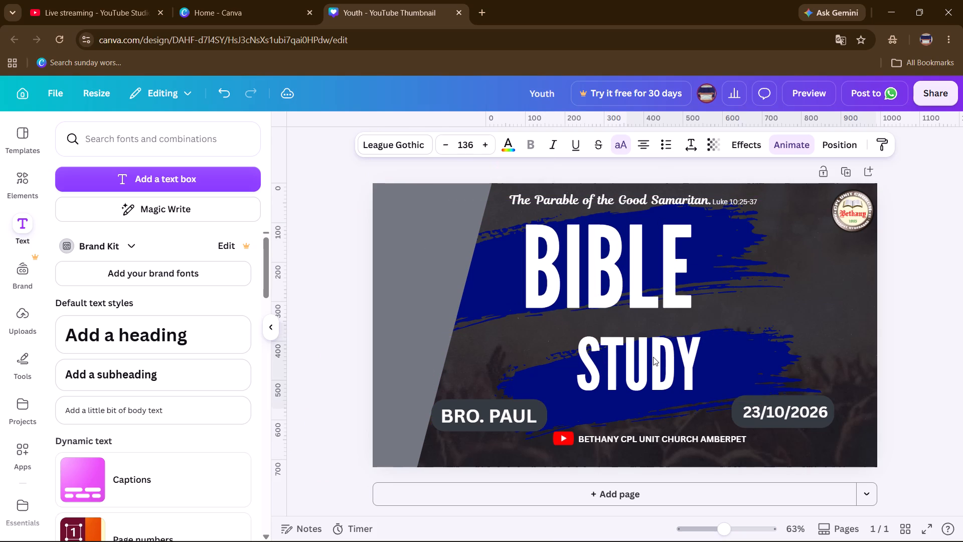
# Move the BIBLE text aside, shrink the upper blue brush stroke slightly and shift it lower.
pyautogui.click(738, 246)
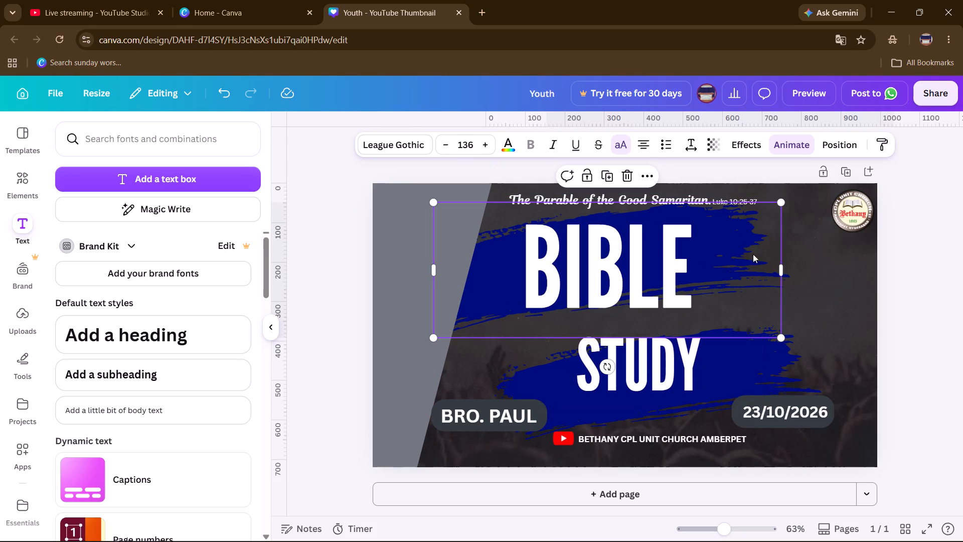
pyautogui.click(725, 273)
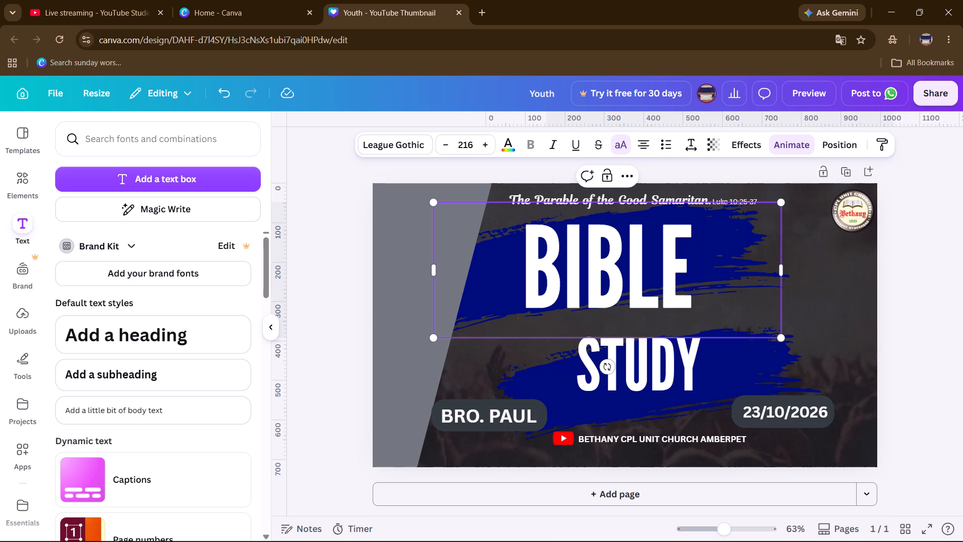
pyautogui.click(748, 276)
pyautogui.click(748, 276)
pyautogui.click(830, 267)
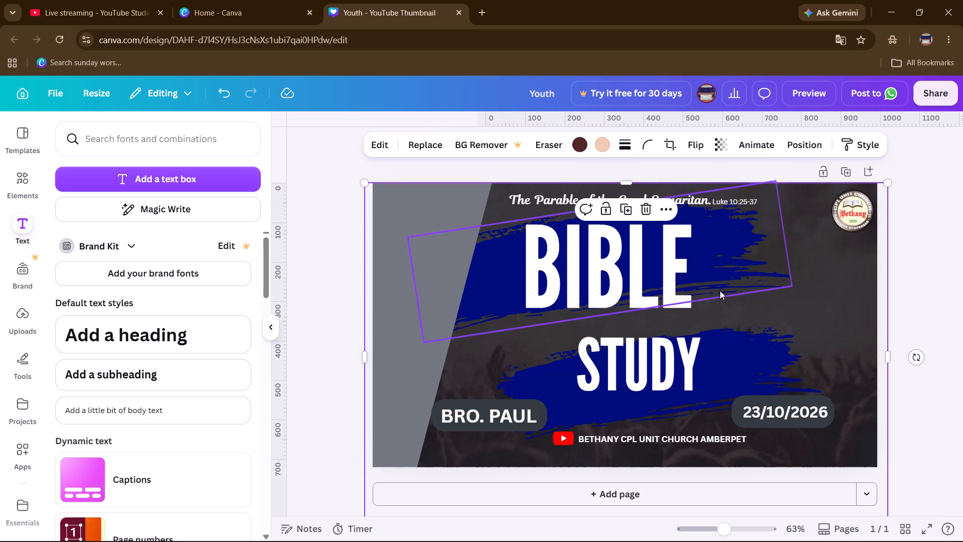
pyautogui.click(676, 282)
pyautogui.moveTo(676, 282); pyautogui.dragTo(854, 316)
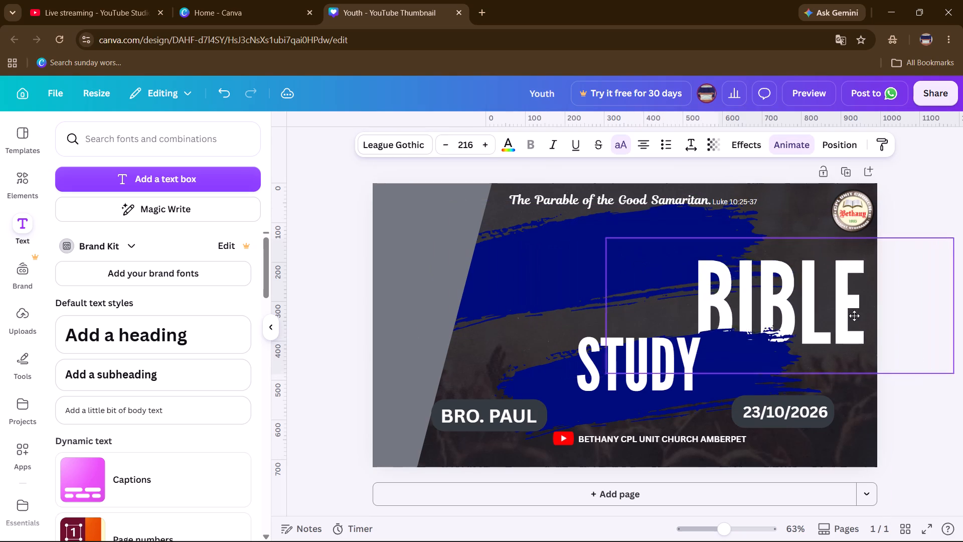
pyautogui.moveTo(854, 316); pyautogui.dragTo(867, 309)
pyautogui.click(534, 275)
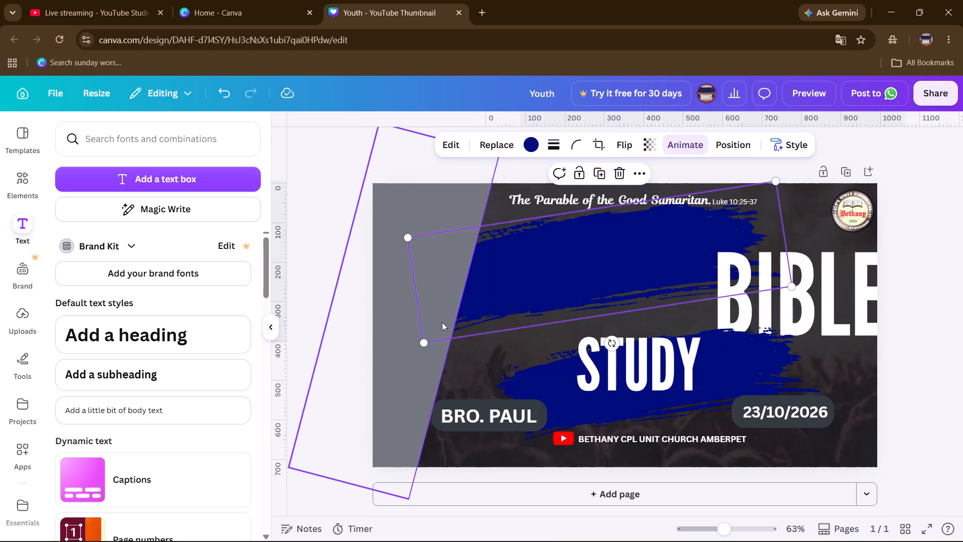
pyautogui.moveTo(423, 343); pyautogui.dragTo(449, 323)
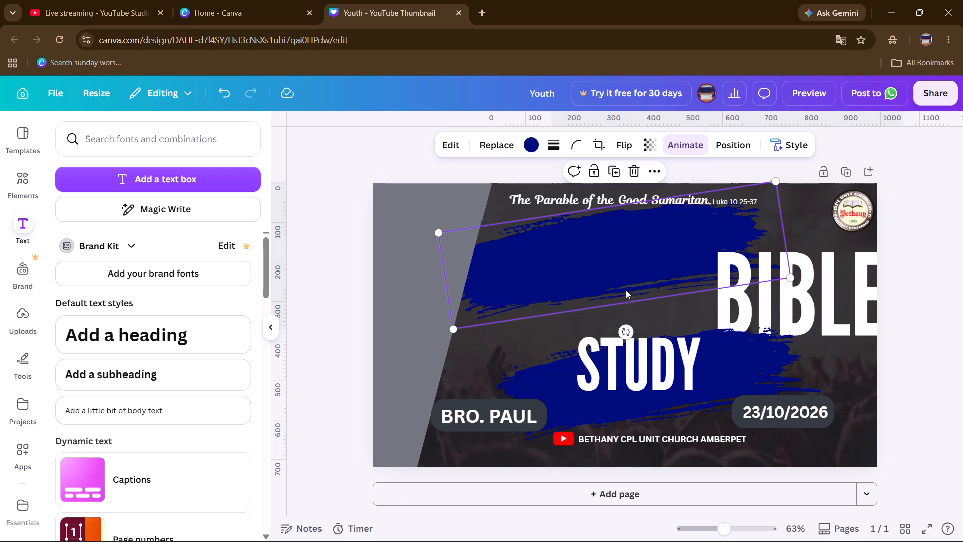
pyautogui.moveTo(643, 273); pyautogui.dragTo(650, 308)
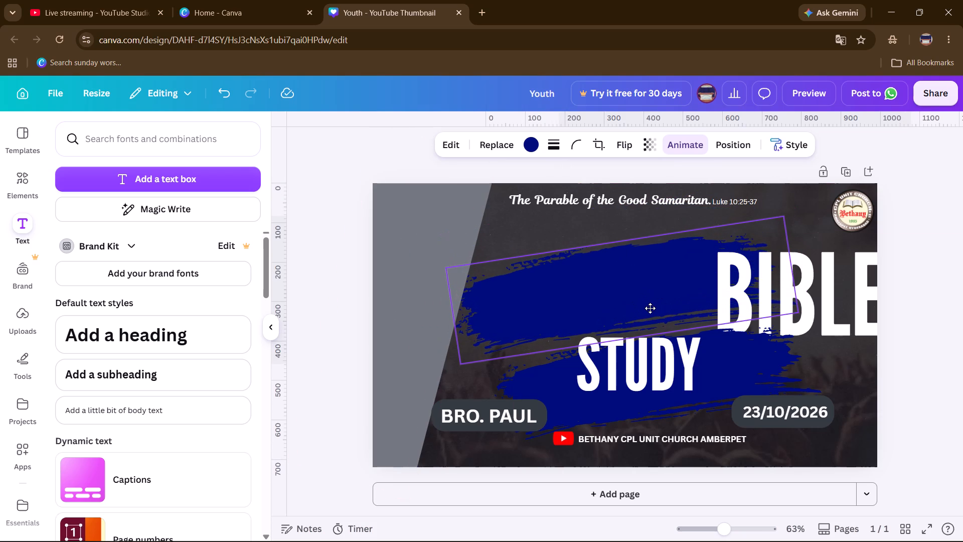
pyautogui.moveTo(650, 308); pyautogui.dragTo(632, 291)
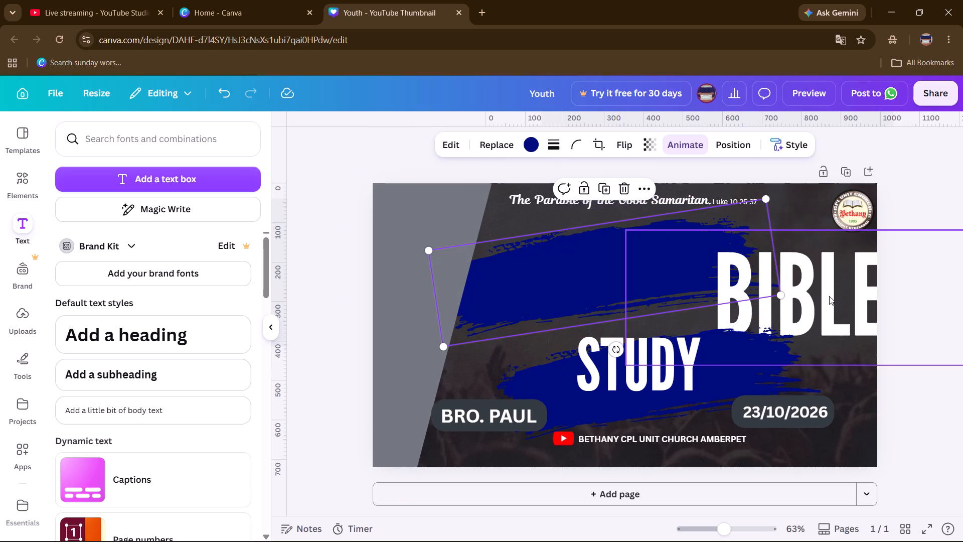
# Move the BIBLE text back onto the upper brush stroke, directly above STUDY.
pyautogui.click(827, 315)
pyautogui.moveTo(820, 313); pyautogui.dragTo(747, 319)
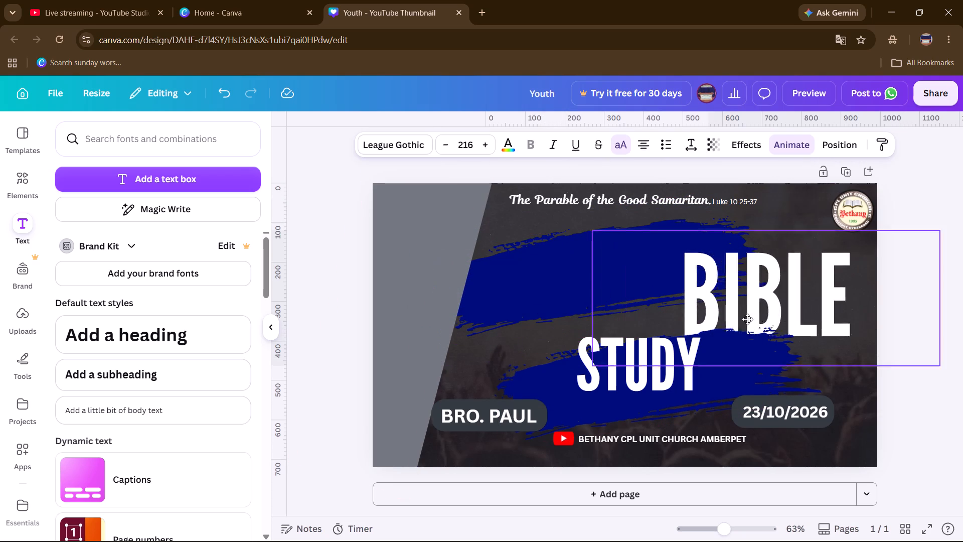
pyautogui.moveTo(747, 319); pyautogui.dragTo(659, 294)
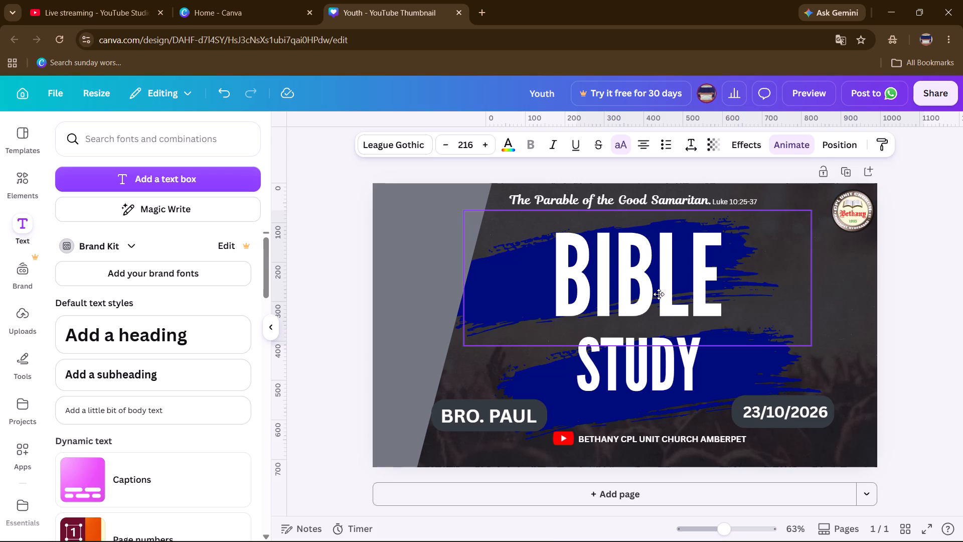
pyautogui.moveTo(659, 294); pyautogui.dragTo(655, 294)
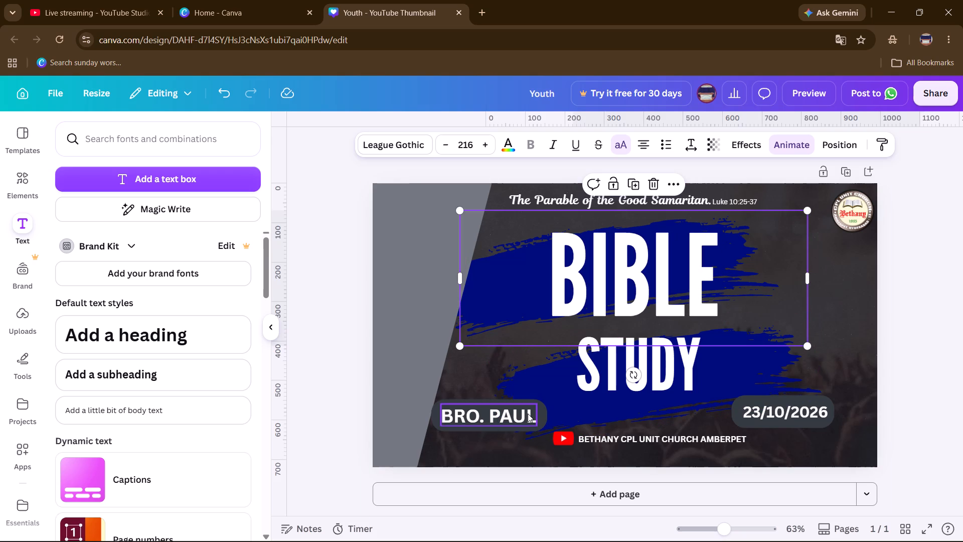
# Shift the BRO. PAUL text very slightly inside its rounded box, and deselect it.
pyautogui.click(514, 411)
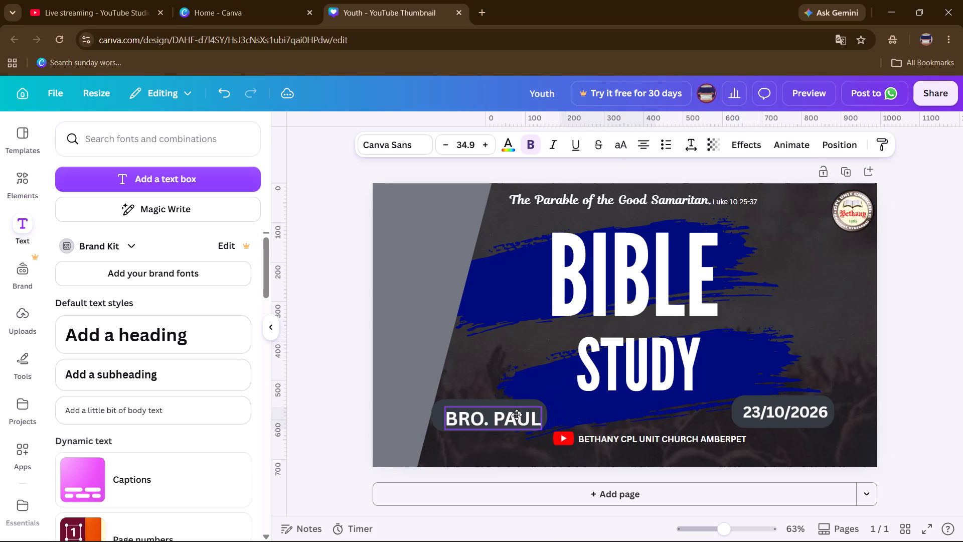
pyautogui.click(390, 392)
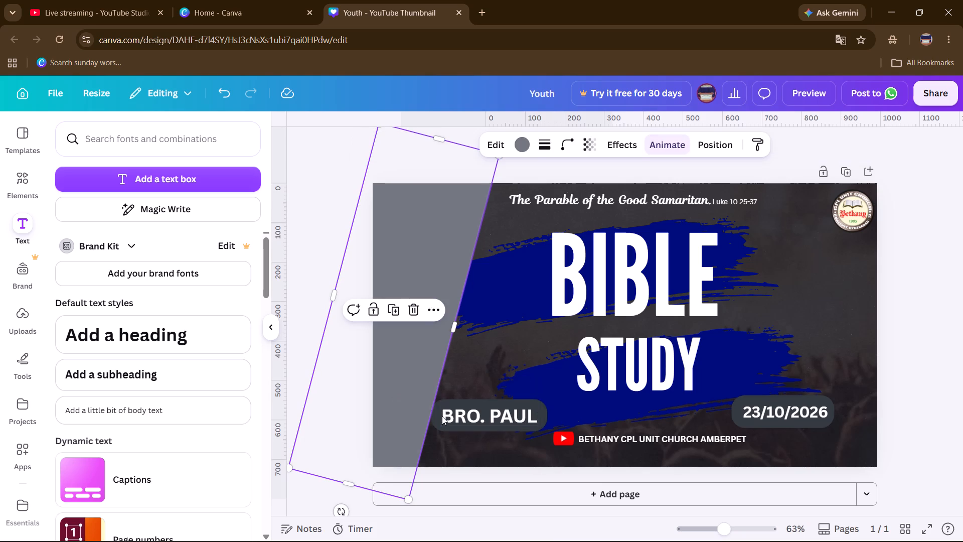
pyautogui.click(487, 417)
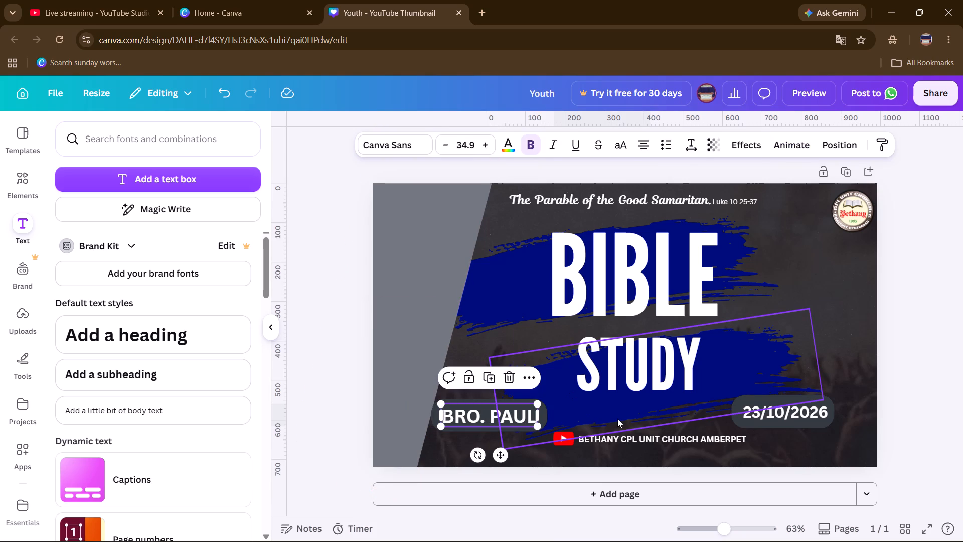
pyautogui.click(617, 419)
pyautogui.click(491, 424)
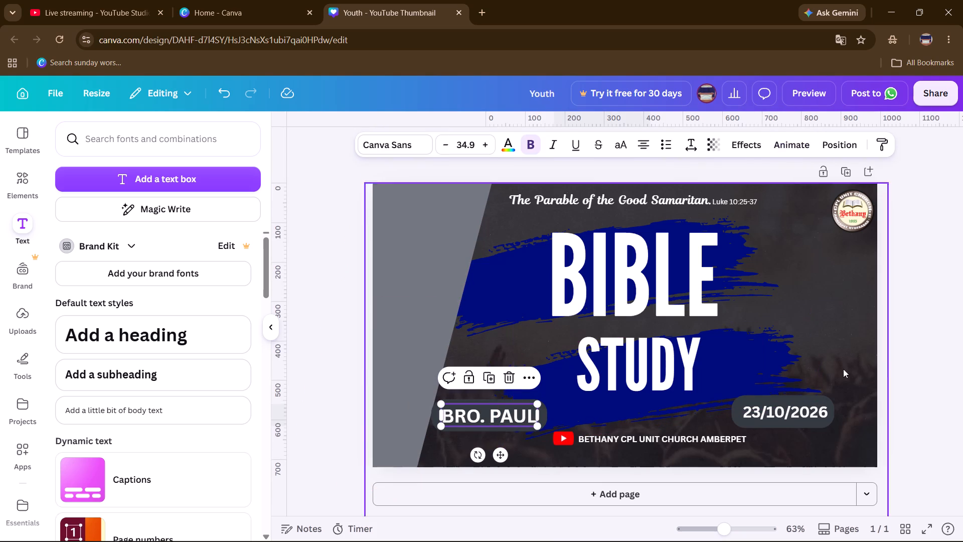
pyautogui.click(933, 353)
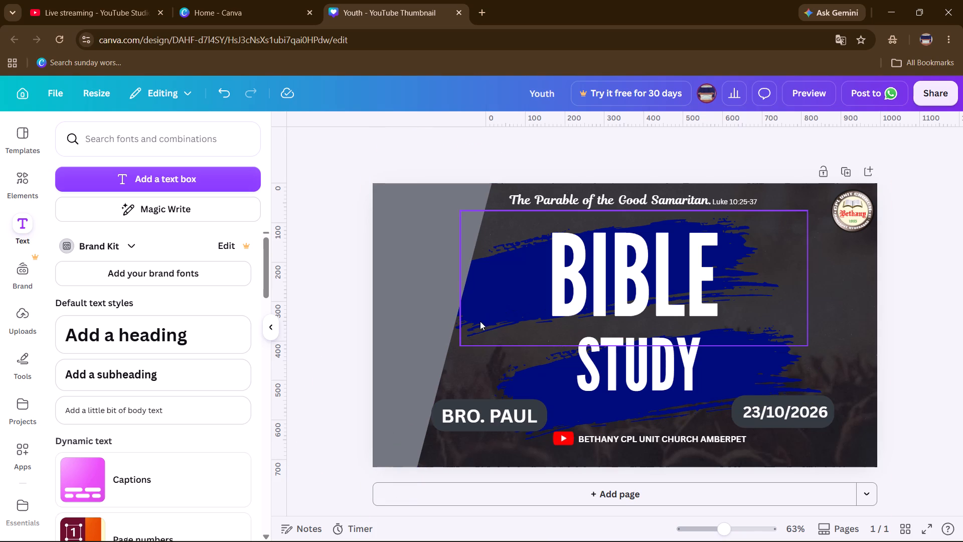
# Shrink the BIBLE text to font size 197 and re-centre it over the upper blue brush stroke.
pyautogui.click(752, 288)
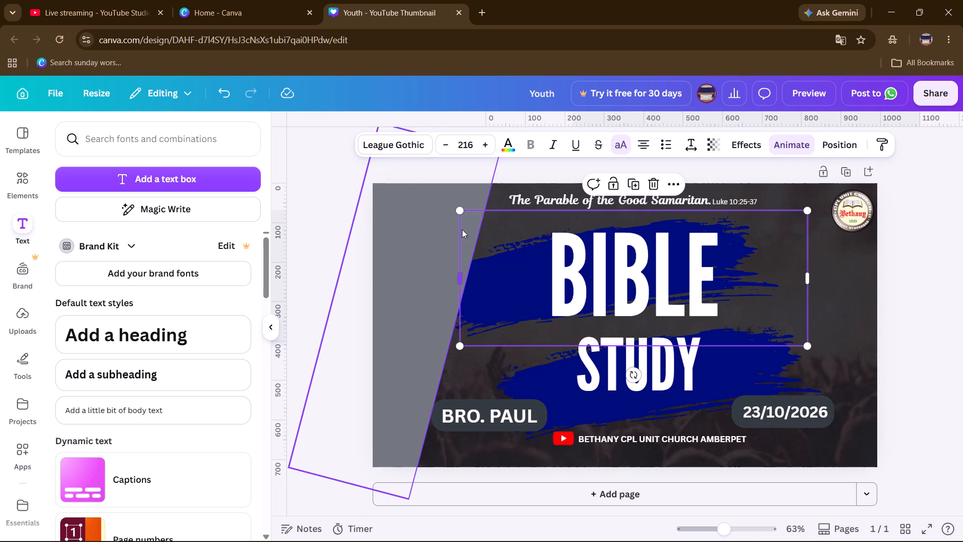
pyautogui.moveTo(457, 203); pyautogui.dragTo(458, 208)
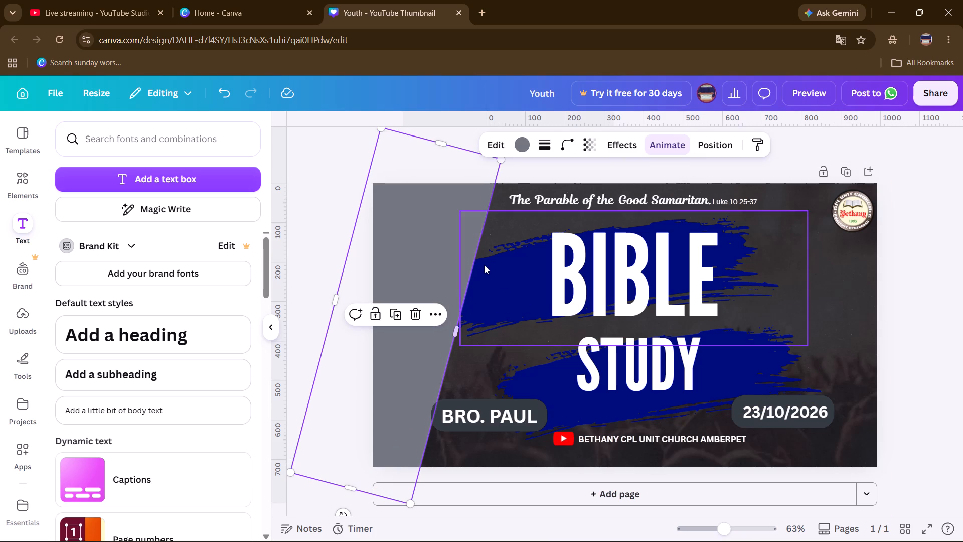
pyautogui.click(525, 283)
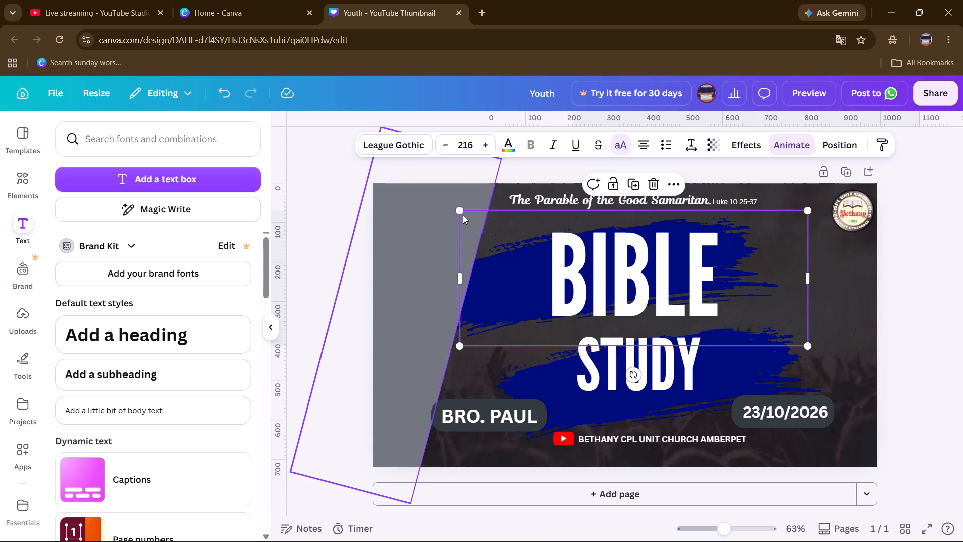
pyautogui.moveTo(461, 211); pyautogui.dragTo(488, 230)
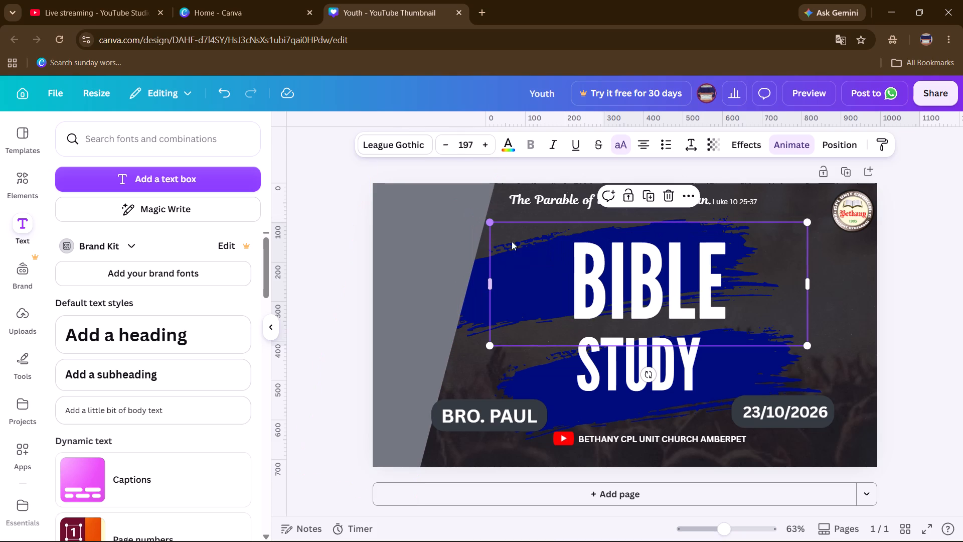
pyautogui.moveTo(649, 269); pyautogui.dragTo(617, 262)
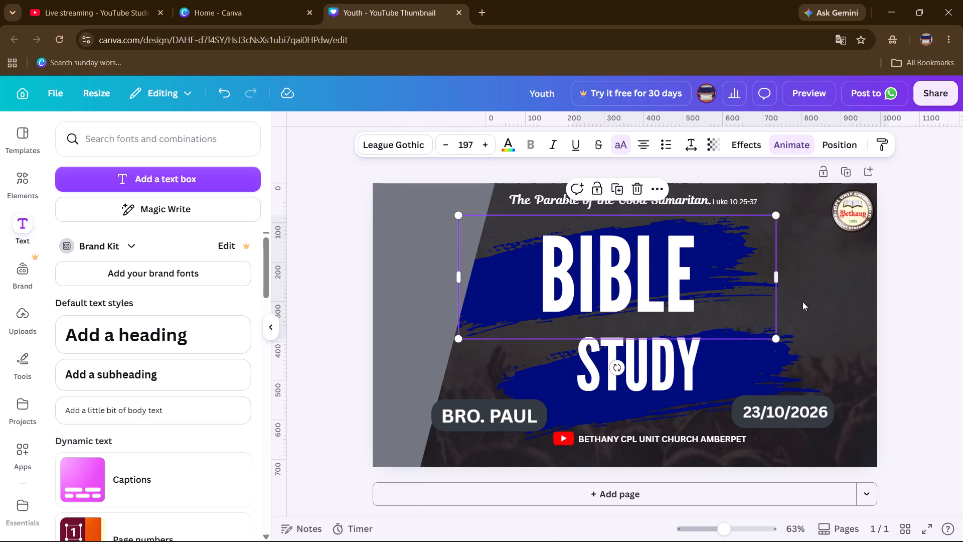
# Move the BIBLE text aside and lower the upper blue brush stroke until it nearly meets the lower one.
pyautogui.click(863, 304)
pyautogui.moveTo(645, 282); pyautogui.dragTo(476, 282)
pyautogui.click(694, 273)
pyautogui.moveTo(690, 272); pyautogui.dragTo(699, 282)
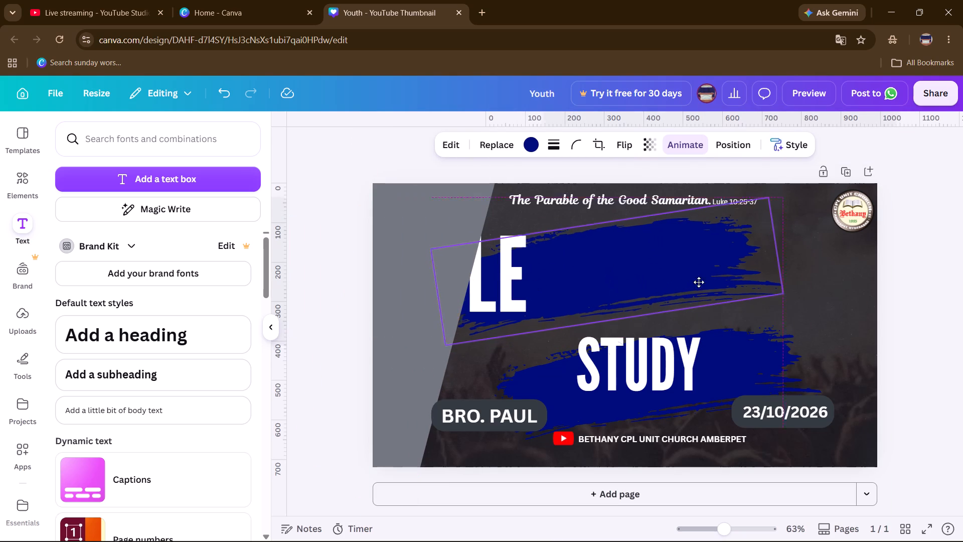
pyautogui.moveTo(699, 282); pyautogui.dragTo(700, 290)
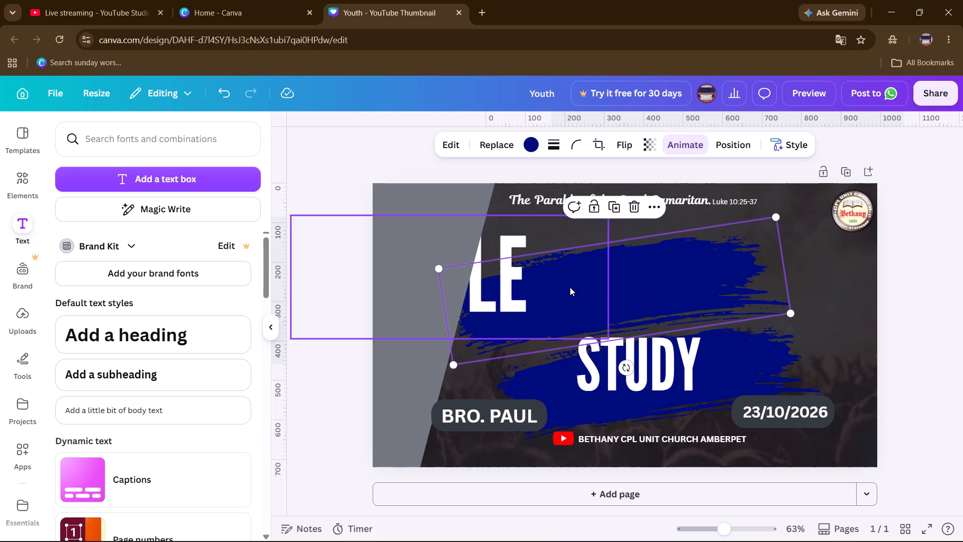
# Move the BIBLE text back onto the lowered upper brush stroke, just above STUDY, and deselect it.
pyautogui.click(497, 284)
pyautogui.click(430, 286)
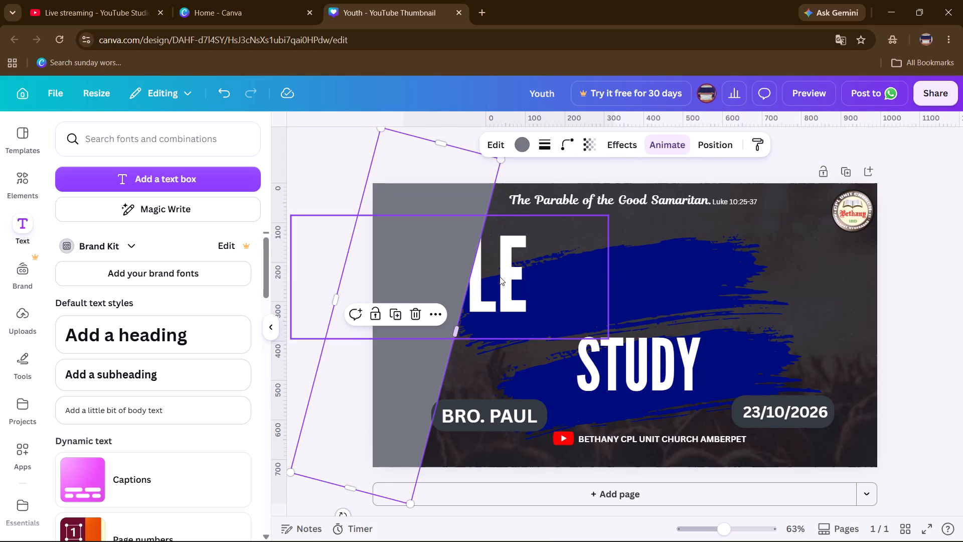
pyautogui.click(502, 277)
pyautogui.moveTo(502, 277); pyautogui.dragTo(656, 279)
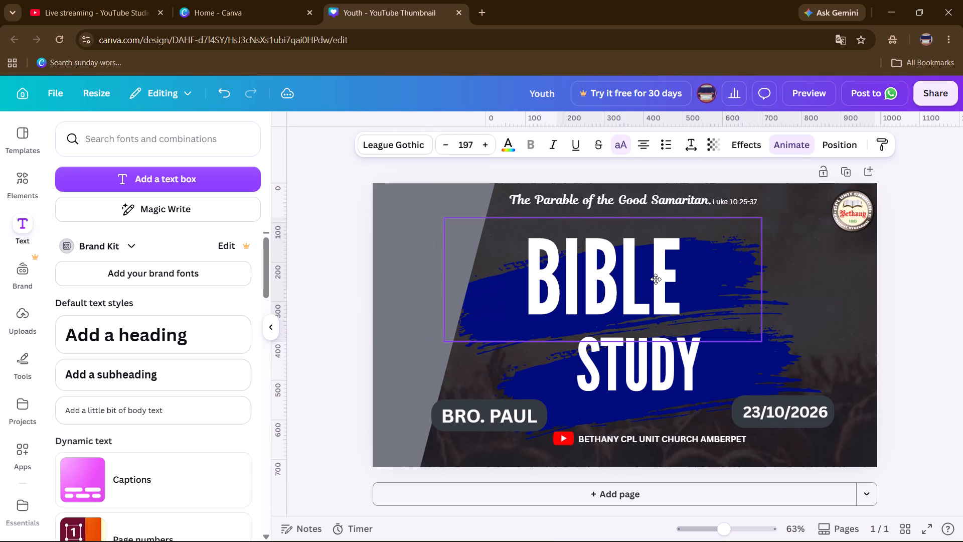
pyautogui.moveTo(656, 279); pyautogui.dragTo(657, 280)
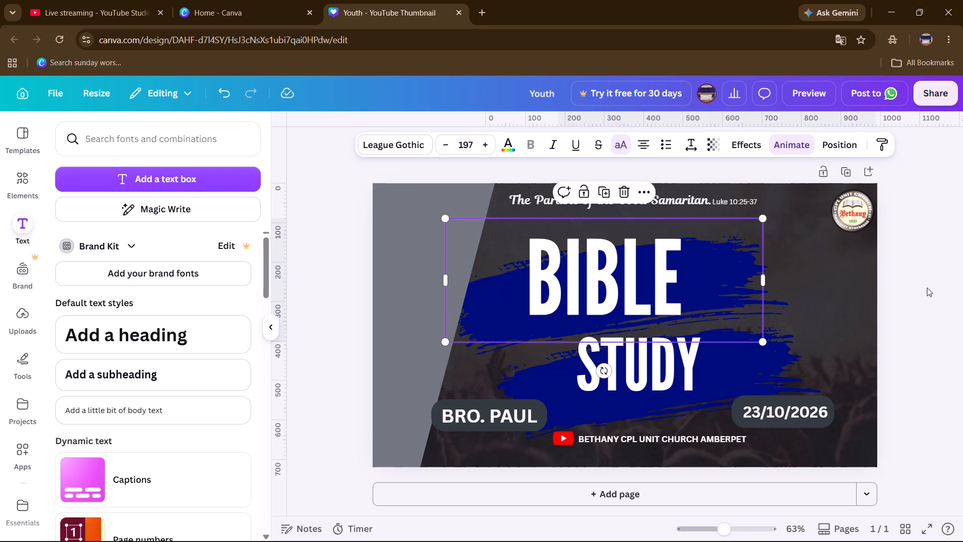
pyautogui.click(928, 288)
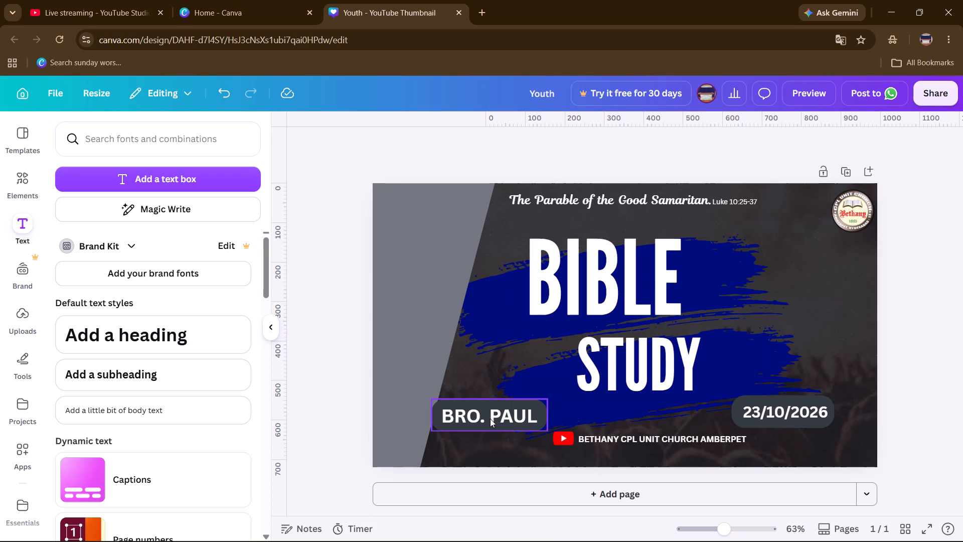
# Move the BRO. PAUL text further right, away from the grey panel, and shrink it to font size 29.5.
pyautogui.click(454, 416)
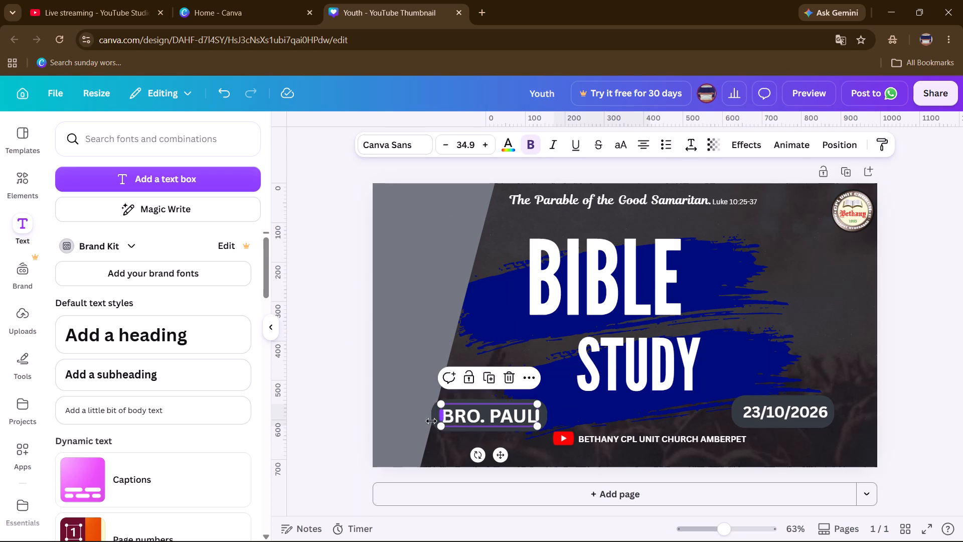
pyautogui.moveTo(456, 419); pyautogui.dragTo(478, 419)
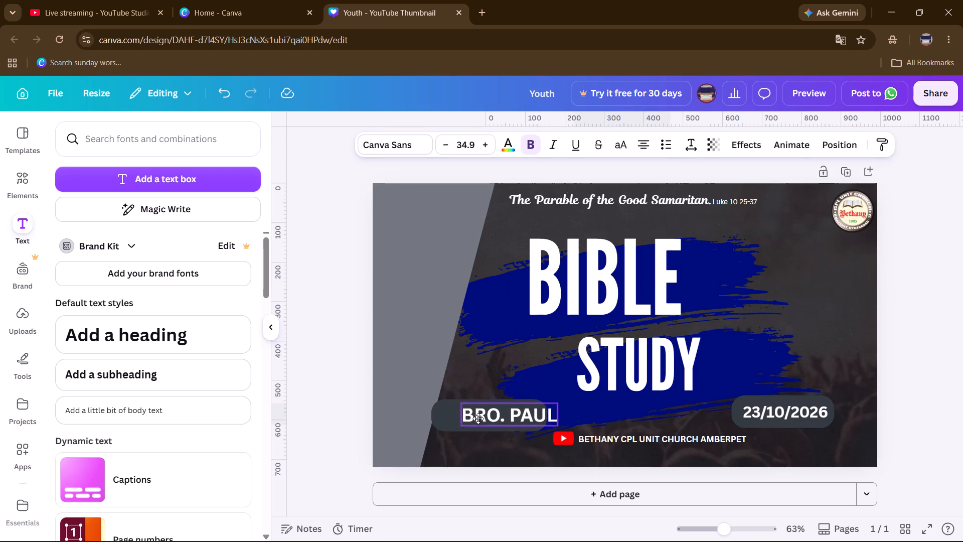
pyautogui.moveTo(478, 419); pyautogui.dragTo(489, 421)
pyautogui.moveTo(475, 429); pyautogui.dragTo(489, 421)
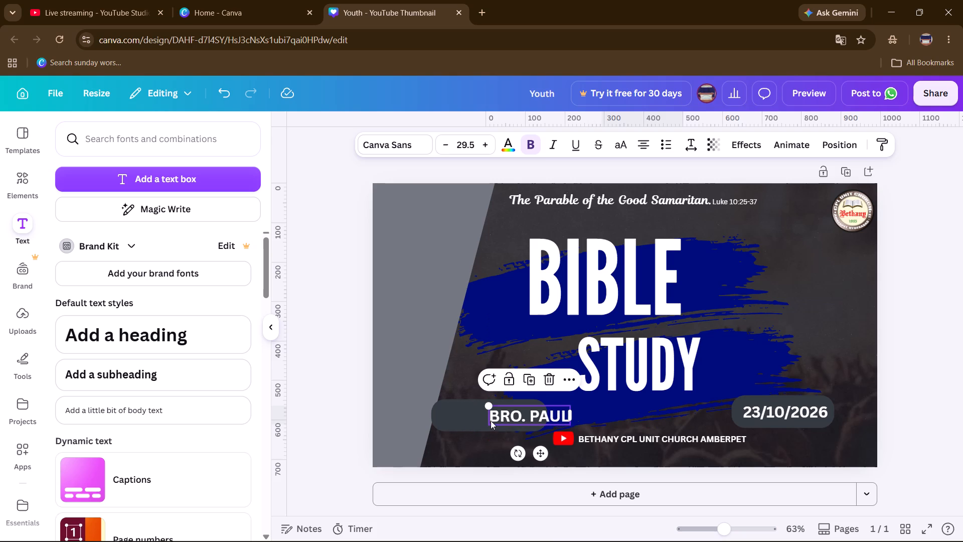
# Move the dark rounded label right so that it sits centred behind the BRO. PAUL text, roughly level with the date label.
pyautogui.moveTo(463, 419); pyautogui.dragTo(500, 419)
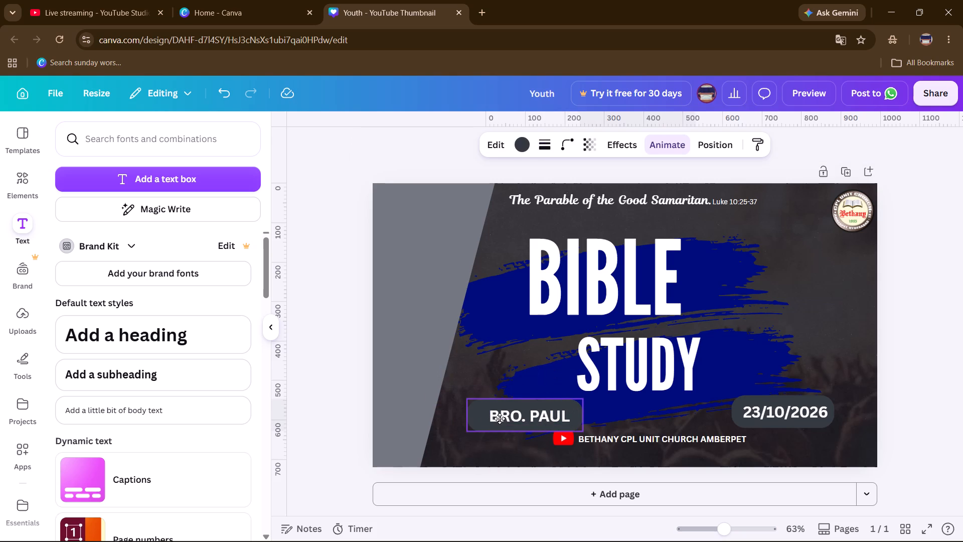
pyautogui.moveTo(500, 419); pyautogui.dragTo(504, 420)
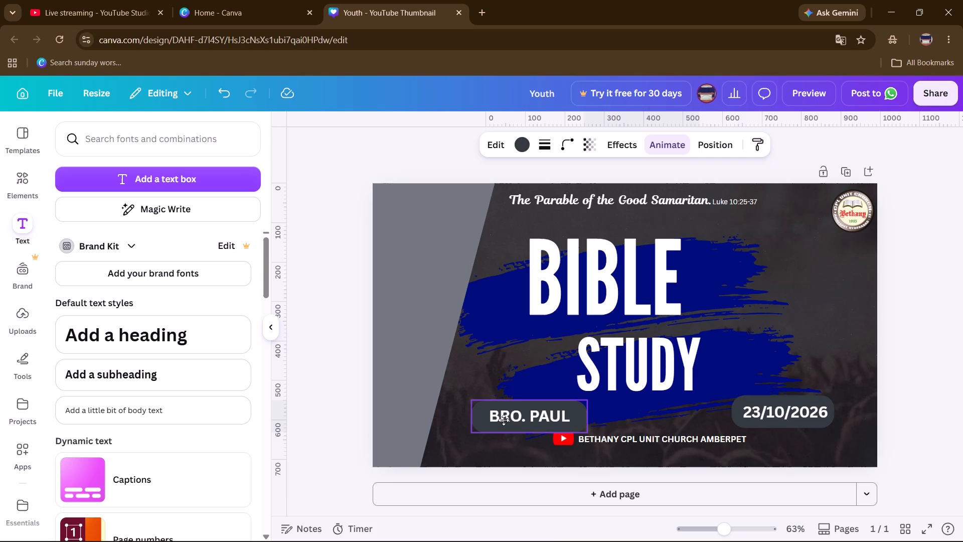
pyautogui.moveTo(504, 420); pyautogui.dragTo(502, 416)
pyautogui.click(396, 414)
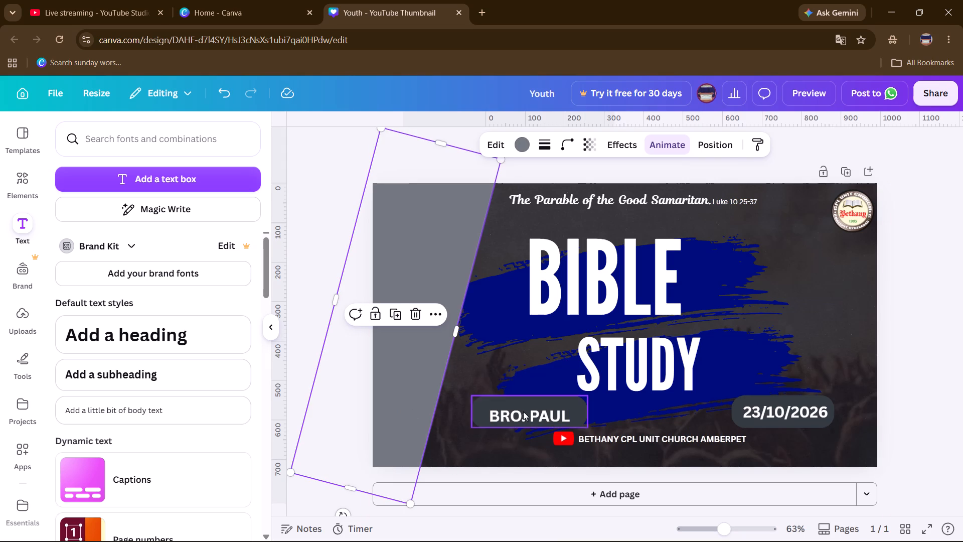
# Nudge the BRO. PAUL text upward to centre it vertically within its dark rounded label.
pyautogui.click(537, 416)
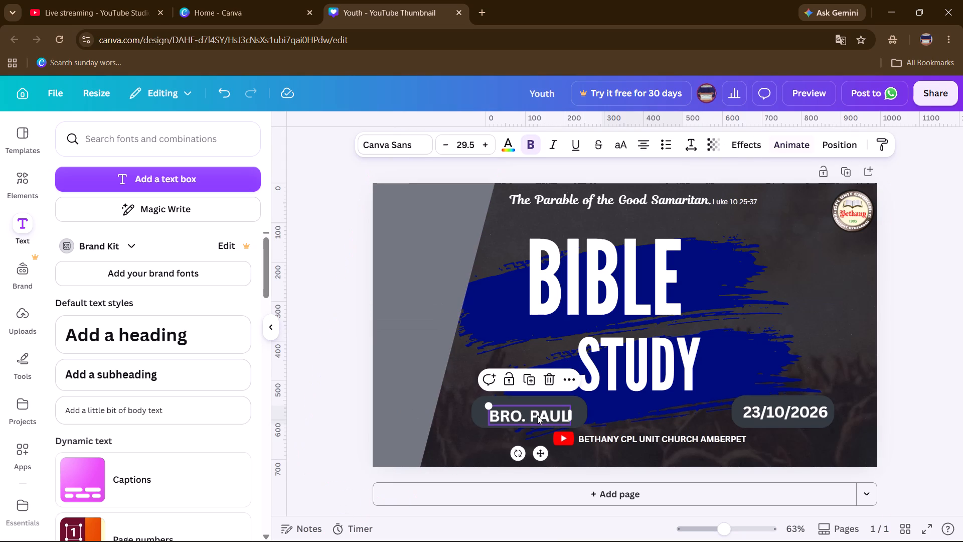
pyautogui.press('Up')
pyautogui.press('Up')
pyautogui.press('Up')
pyautogui.press('Up')
pyautogui.press('Up')
pyautogui.press('Up')
pyautogui.press('Up')
pyautogui.press('Up')
pyautogui.press('Up')
pyautogui.press('Up')
pyautogui.press('Up')
pyautogui.press('Up')
pyautogui.press('Up')
pyautogui.press('Up')
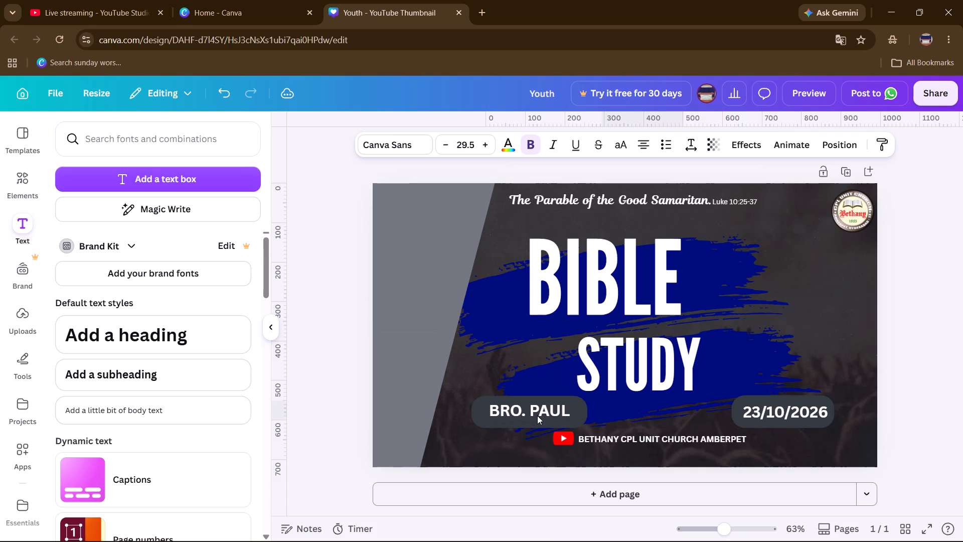
pyautogui.press('Down')
pyautogui.press('Down')
pyautogui.press('Down')
pyautogui.press('Up')
pyautogui.press('Up')
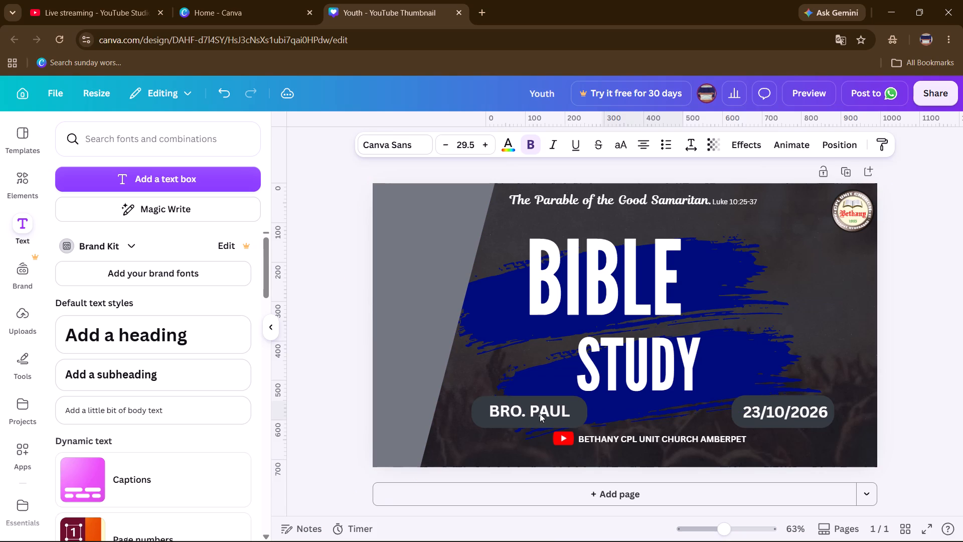
pyautogui.click(540, 414)
pyautogui.moveTo(540, 414); pyautogui.dragTo(552, 410)
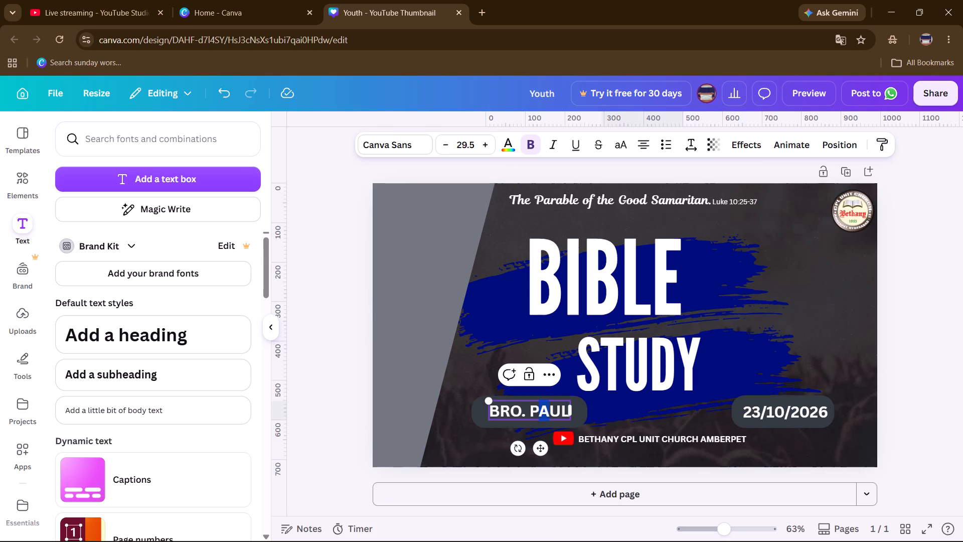
pyautogui.moveTo(552, 410); pyautogui.dragTo(511, 407)
pyautogui.click(404, 409)
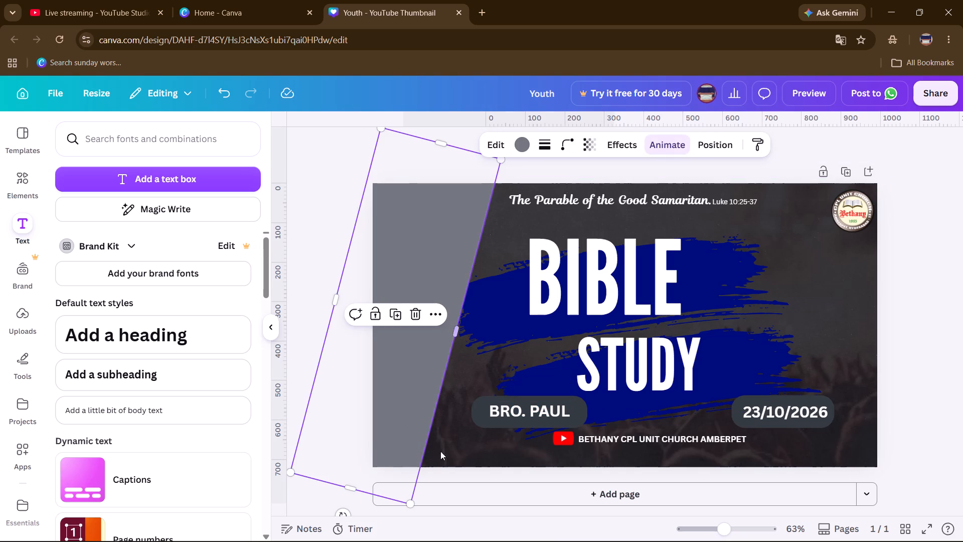
# Fine-tune the BRO. PAUL text slightly downward until it is level with the 23/10/2026 text, and deselect it.
pyautogui.click(541, 411)
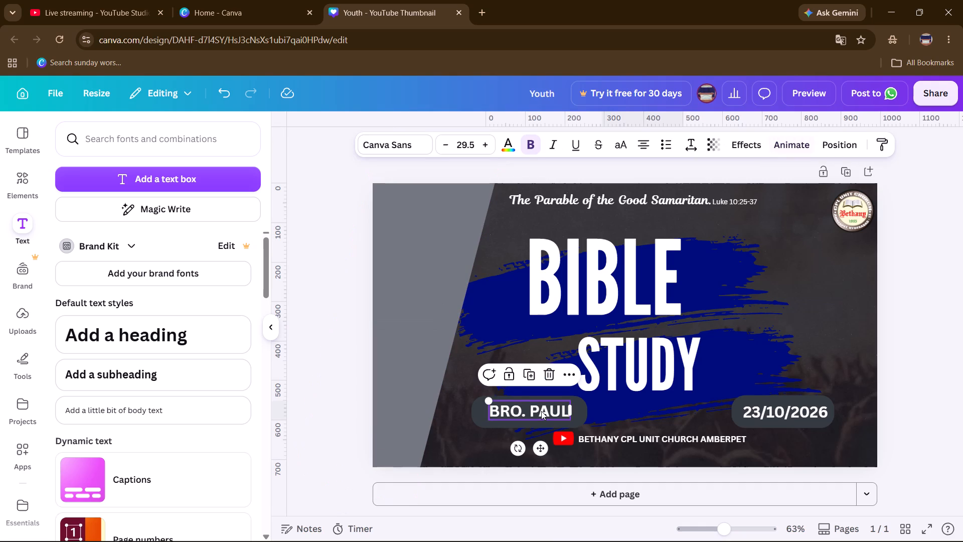
pyautogui.press('Down')
pyautogui.press('Down')
pyautogui.press('Down')
pyautogui.press('Down')
pyautogui.press('Down')
pyautogui.press('Down')
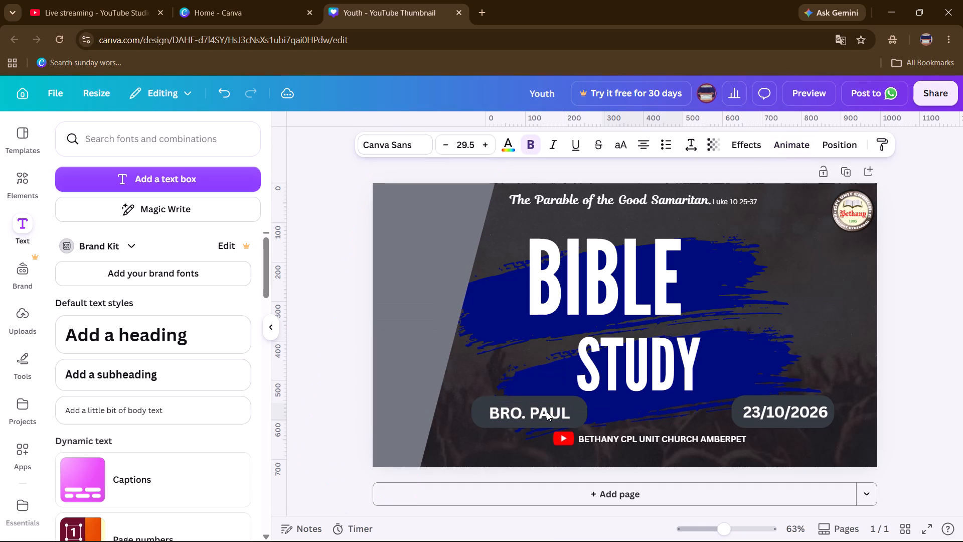
pyautogui.press('Up')
pyautogui.press('Up')
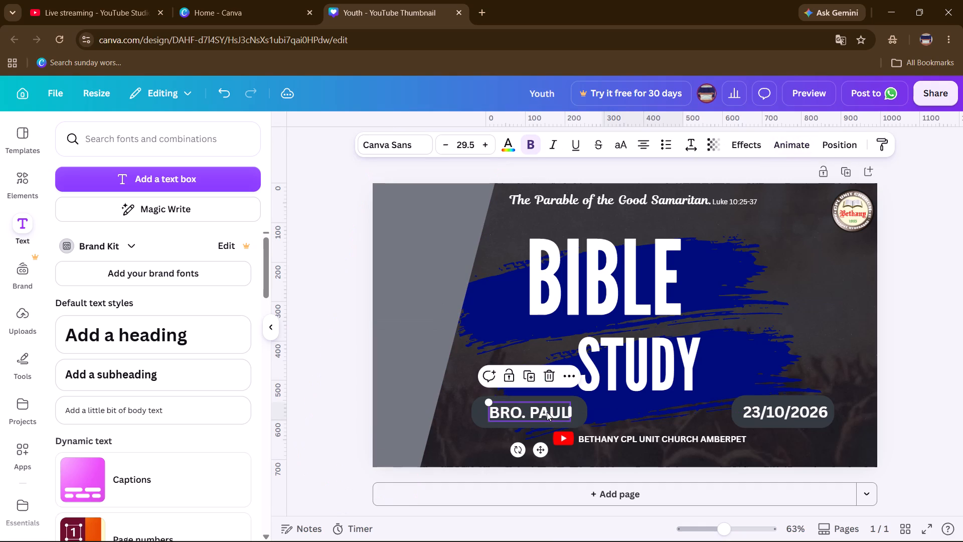
pyautogui.click(424, 423)
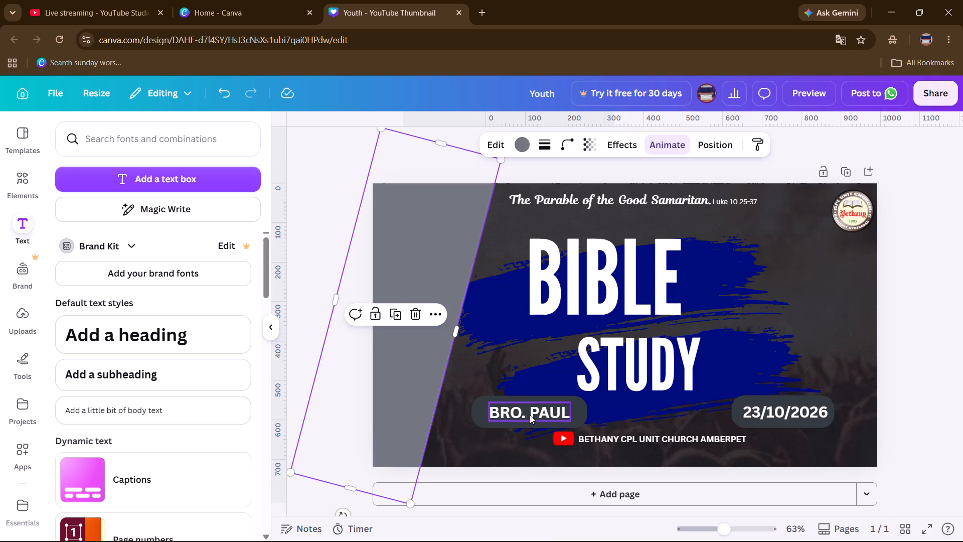
pyautogui.click(914, 318)
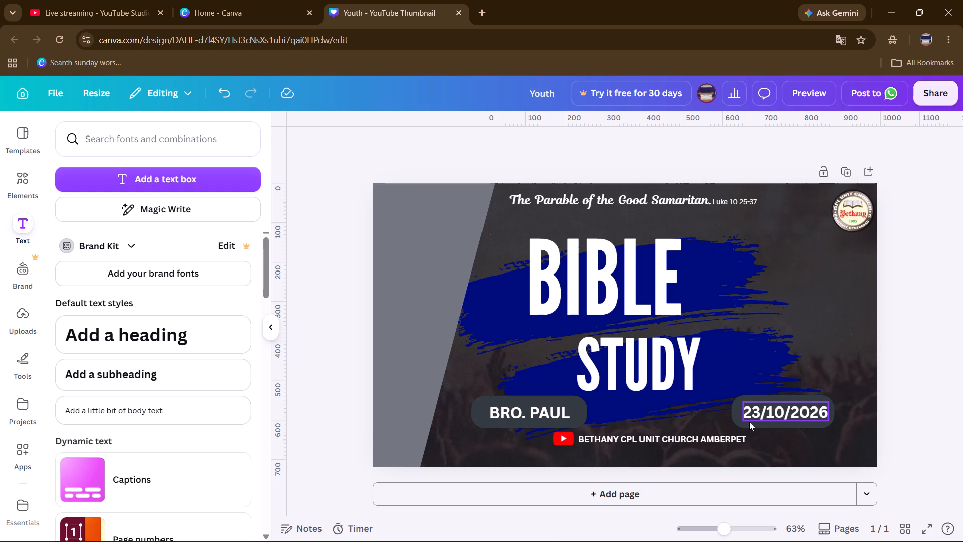
# Lower the BETHANY CPL UNIT CHURCH AMBERPET text line slightly, away from the name and date labels.
pyautogui.click(686, 438)
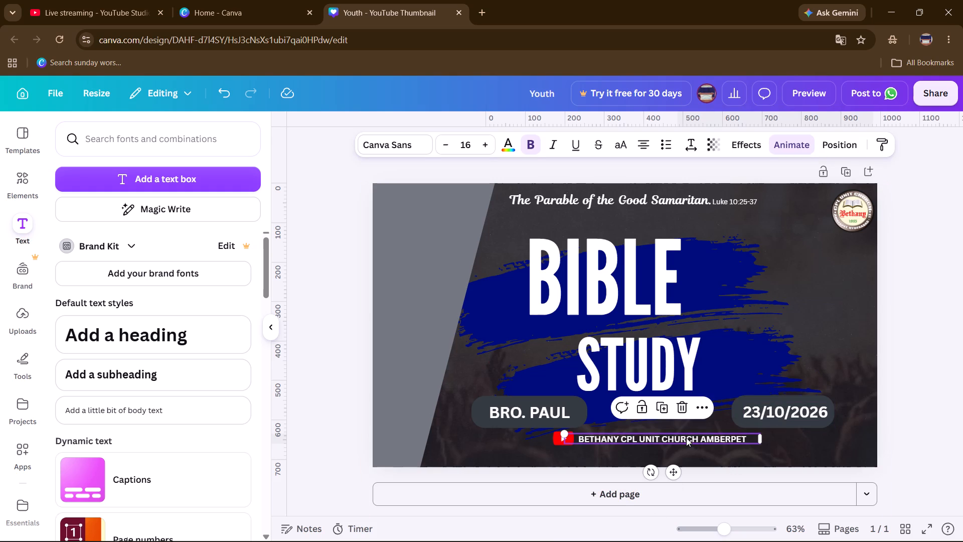
pyautogui.press('Down')
pyautogui.press('Down')
pyautogui.press('Down')
pyautogui.press('Down')
pyautogui.press('Down')
pyautogui.press('Down')
pyautogui.press('Down')
pyautogui.press('Down')
pyautogui.press('Down')
pyautogui.press('Down')
pyautogui.press('Down')
pyautogui.press('Down')
pyautogui.press('Down')
pyautogui.press('Down')
pyautogui.press('Down')
pyautogui.press('Down')
pyautogui.press('Down')
pyautogui.press('Down')
pyautogui.press('Down')
pyautogui.press('Down')
pyautogui.press('Down')
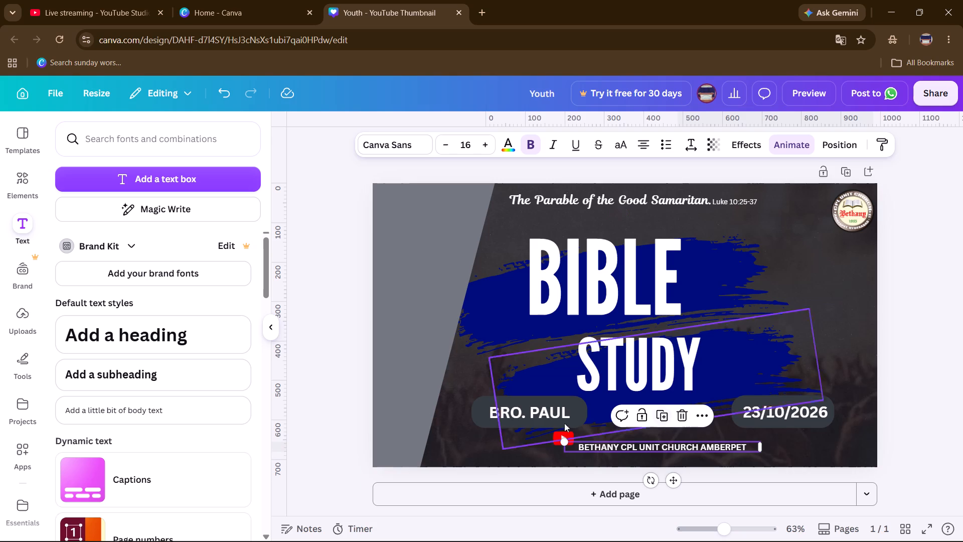
# Lower the YouTube icon level with the church name line, nudge it slightly right towards the text, and deselect it.
pyautogui.click(558, 437)
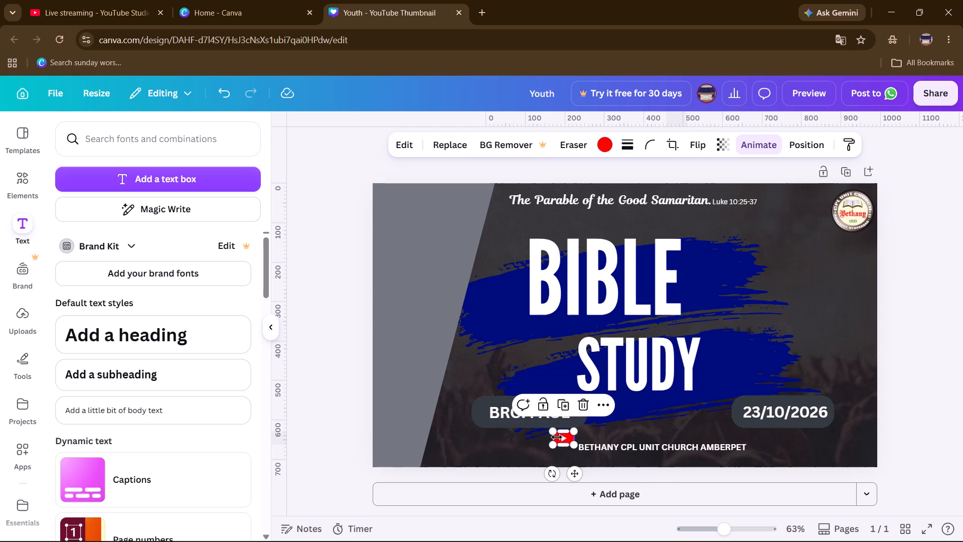
pyautogui.press('Down')
pyautogui.press('Down')
pyautogui.press('Down')
pyautogui.press('Down')
pyautogui.press('Down')
pyautogui.press('Down')
pyautogui.press('Down')
pyautogui.press('Down')
pyautogui.press('Down')
pyautogui.press('Down')
pyautogui.press('Down')
pyautogui.press('Down')
pyautogui.press('Down')
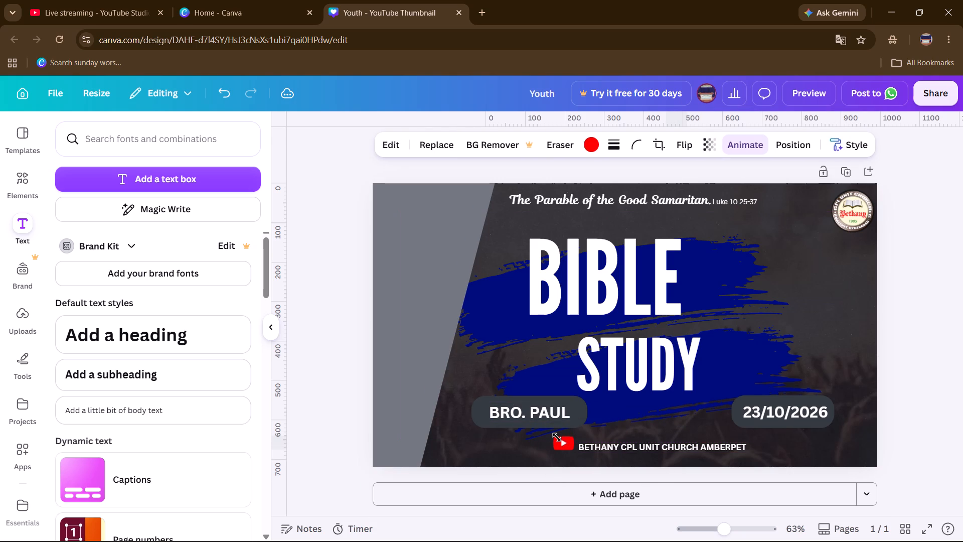
pyautogui.press('Down')
pyautogui.press('Down')
pyautogui.press('Down')
pyautogui.press('Down')
pyautogui.press('Down')
pyautogui.press('Down')
pyautogui.press('Down')
pyautogui.press('Down')
pyautogui.press('Down')
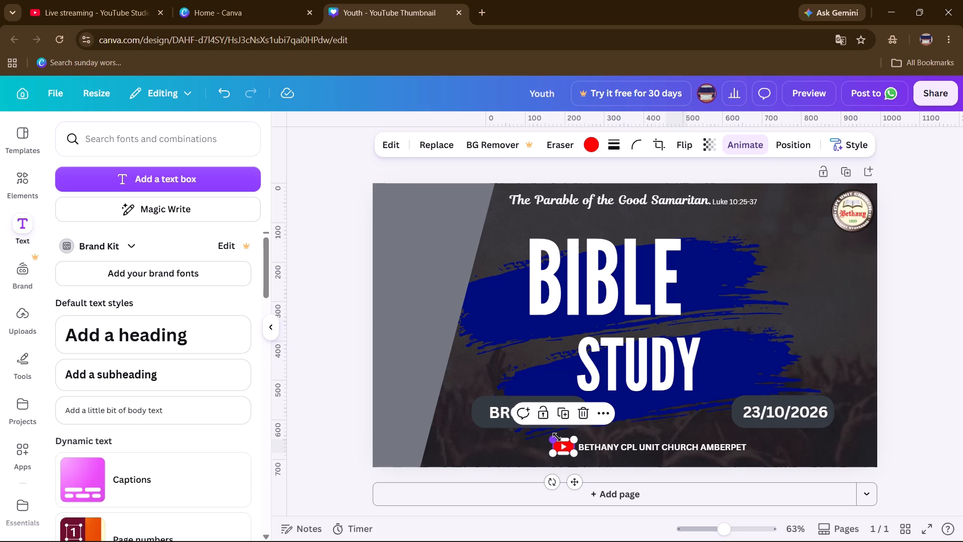
pyautogui.press('Right')
pyautogui.press('Right')
pyautogui.press('Right')
pyautogui.press('Right')
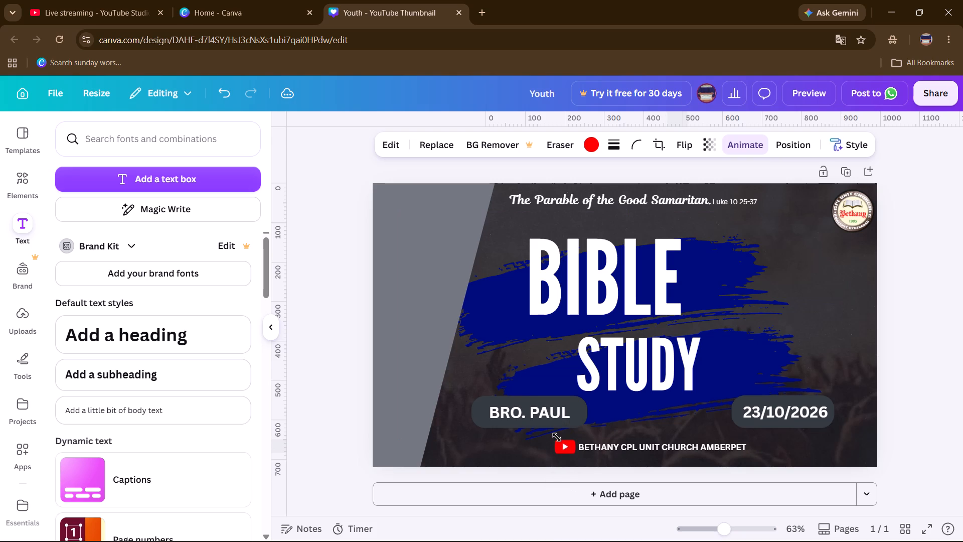
pyautogui.click(926, 311)
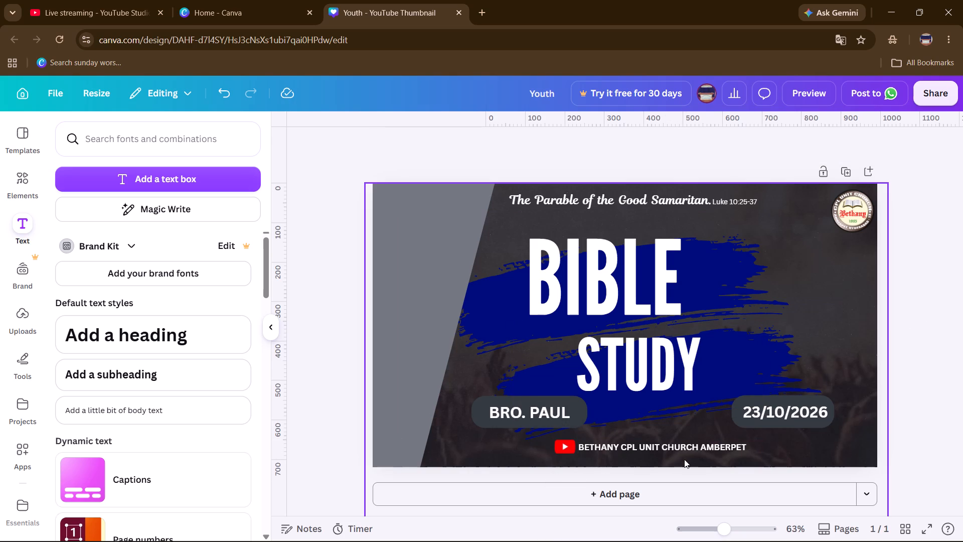
# Download the finished thumbnail as a PNG file at 1,280 × 720 px.
pyautogui.click(943, 98)
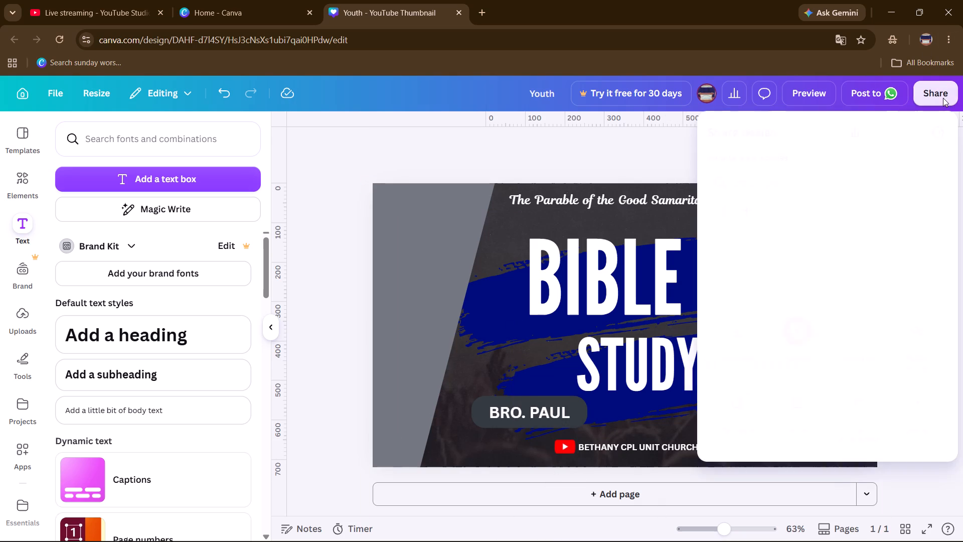
pyautogui.click(740, 367)
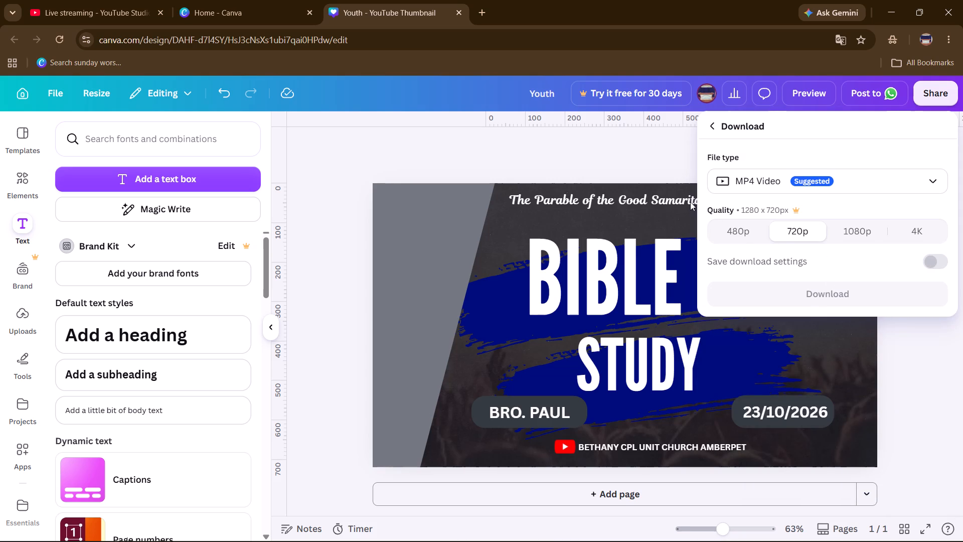
pyautogui.click(747, 178)
pyautogui.click(754, 258)
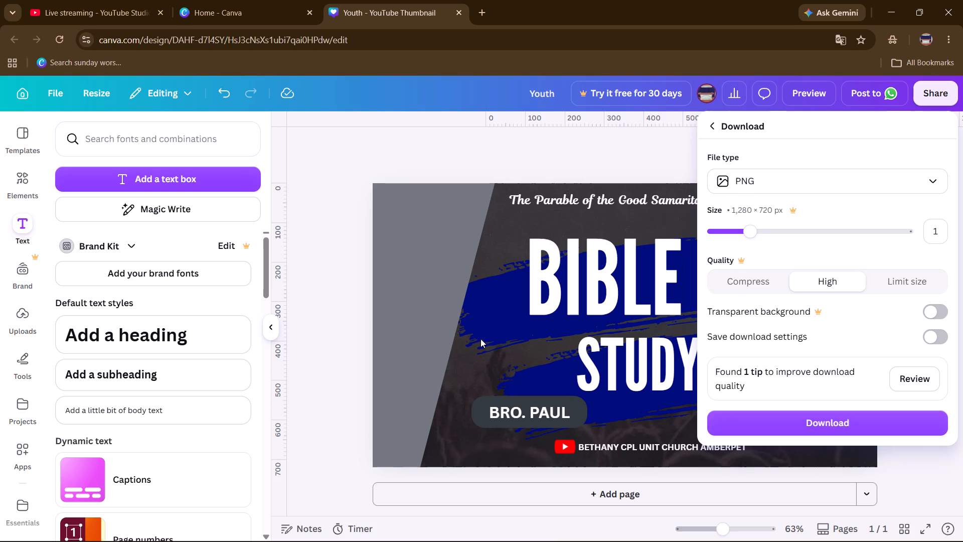
pyautogui.click(765, 421)
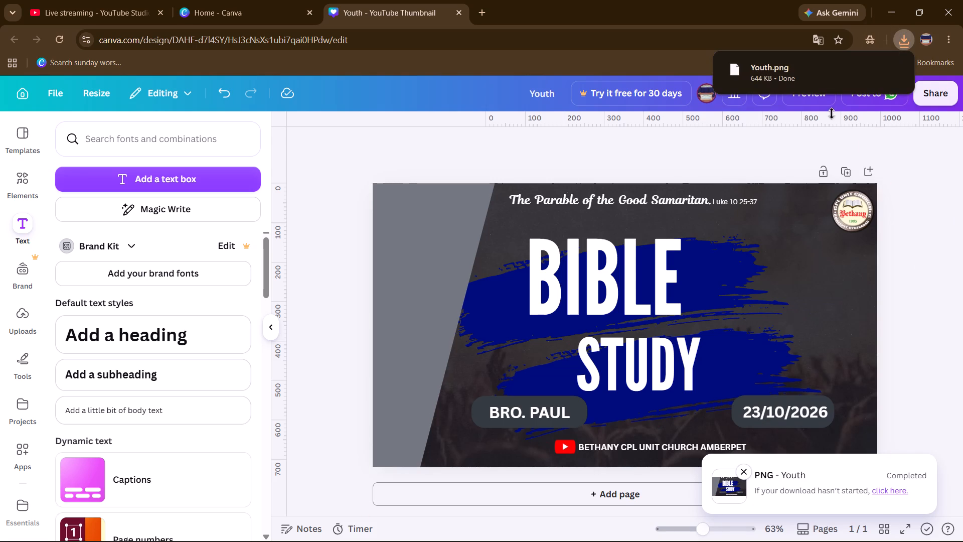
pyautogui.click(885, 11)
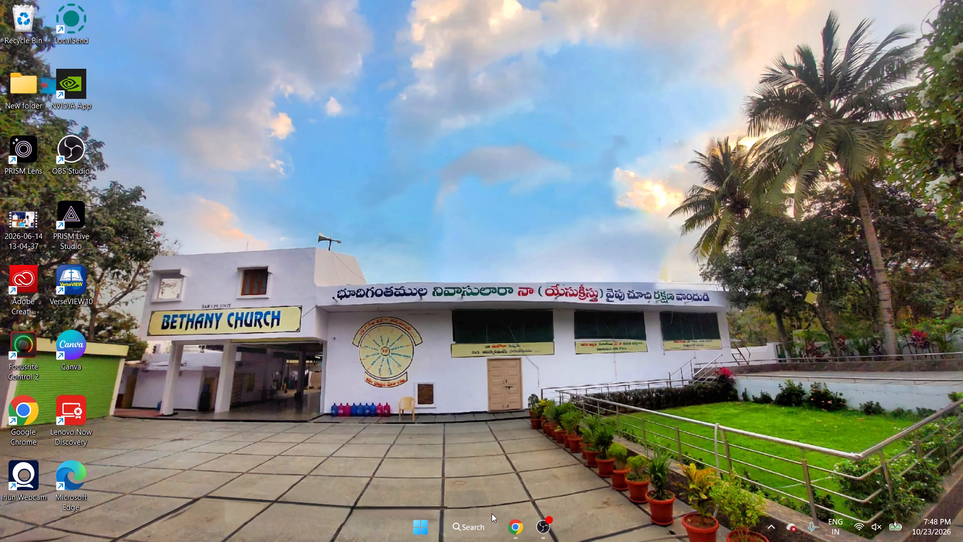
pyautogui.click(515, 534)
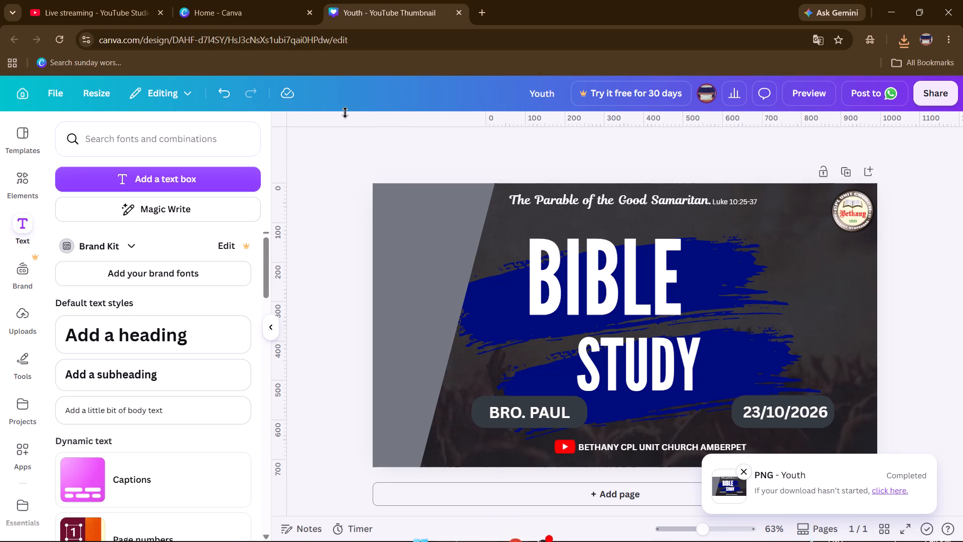
# Switch to YouTube Studio and open the Bible Study live stream's details for editing.
pyautogui.click(75, 0)
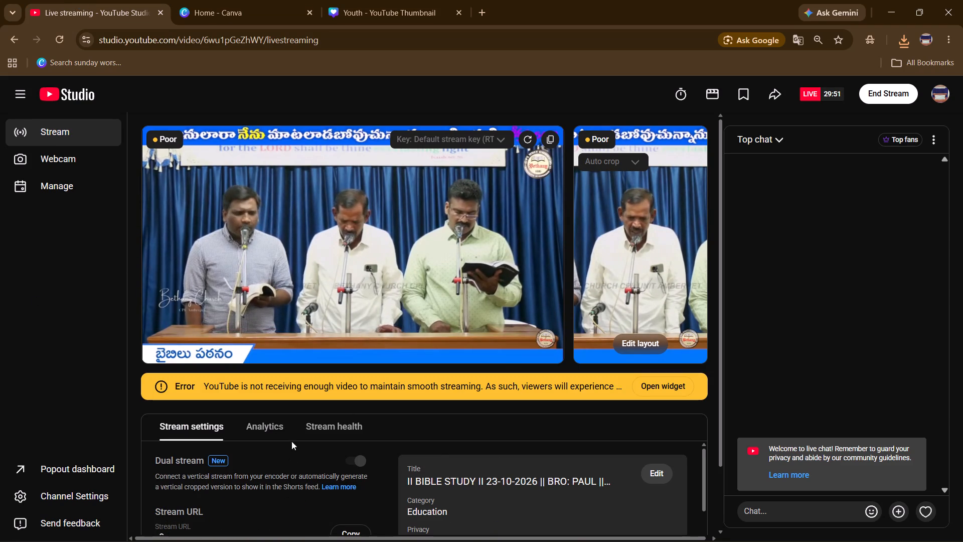
pyautogui.scroll(-4, 509, 490)
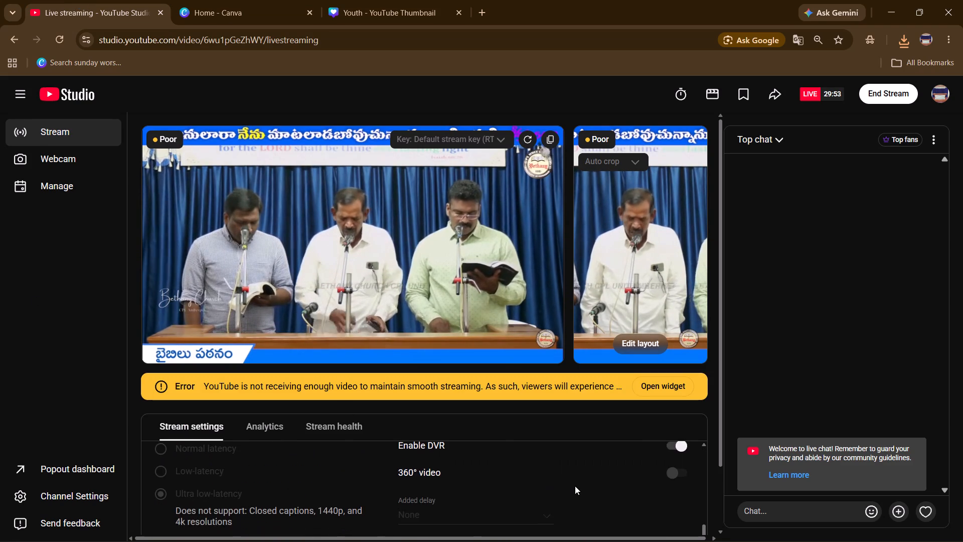
pyautogui.scroll(2, 575, 486)
pyautogui.scroll(2, 643, 502)
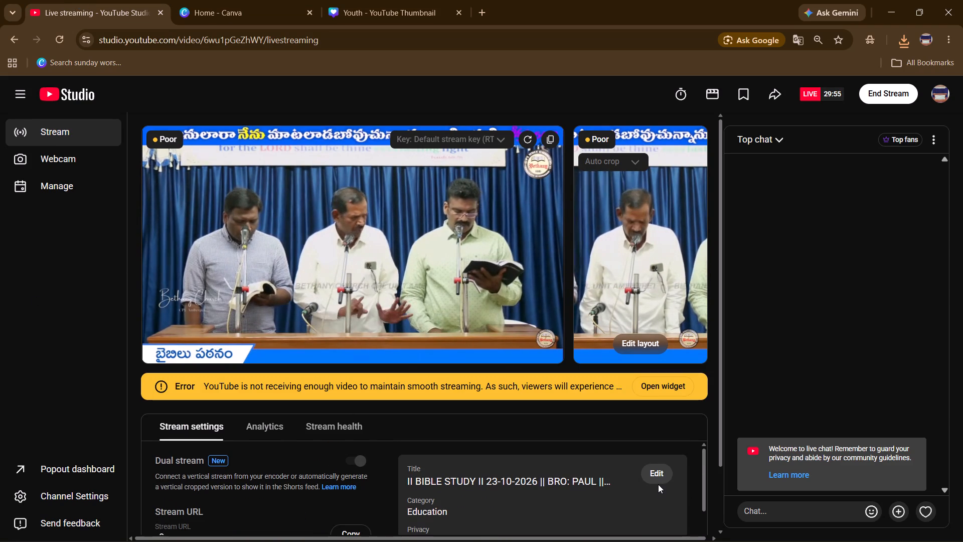
pyautogui.click(658, 475)
# Replace the stream's Prayer Meeting thumbnail with the Youth image from the Downloads folder.
pyautogui.scroll(-3, 452, 347)
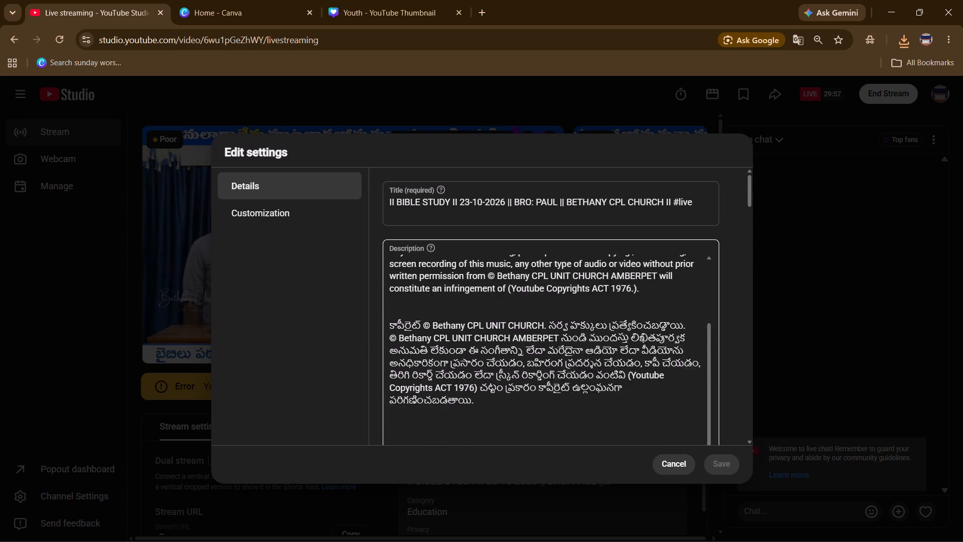
pyautogui.scroll(-1, 452, 347)
pyautogui.scroll(3, 452, 347)
pyautogui.scroll(-1, 735, 315)
pyautogui.scroll(1, 735, 315)
pyautogui.scroll(-1, 735, 315)
pyautogui.scroll(1, 735, 315)
pyautogui.scroll(-7, 735, 315)
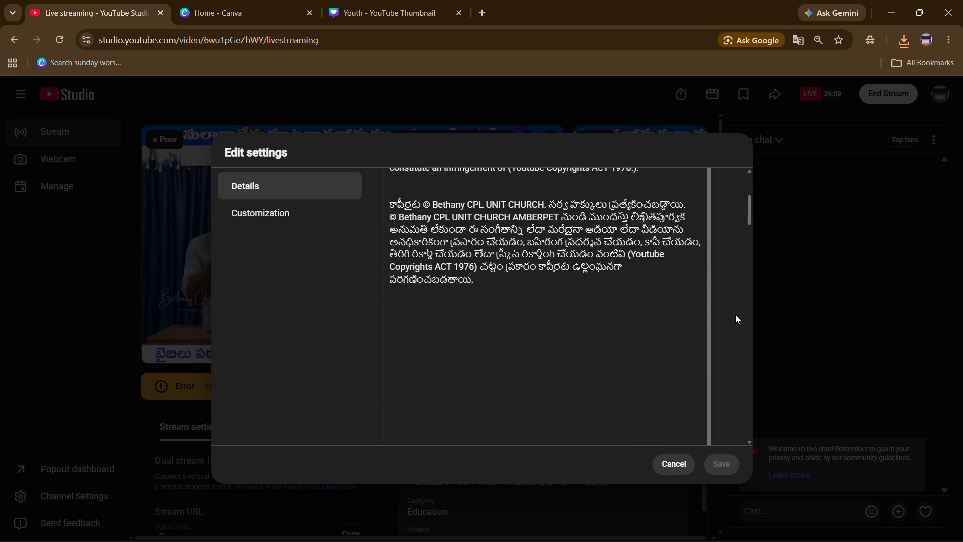
pyautogui.scroll(-7, 735, 315)
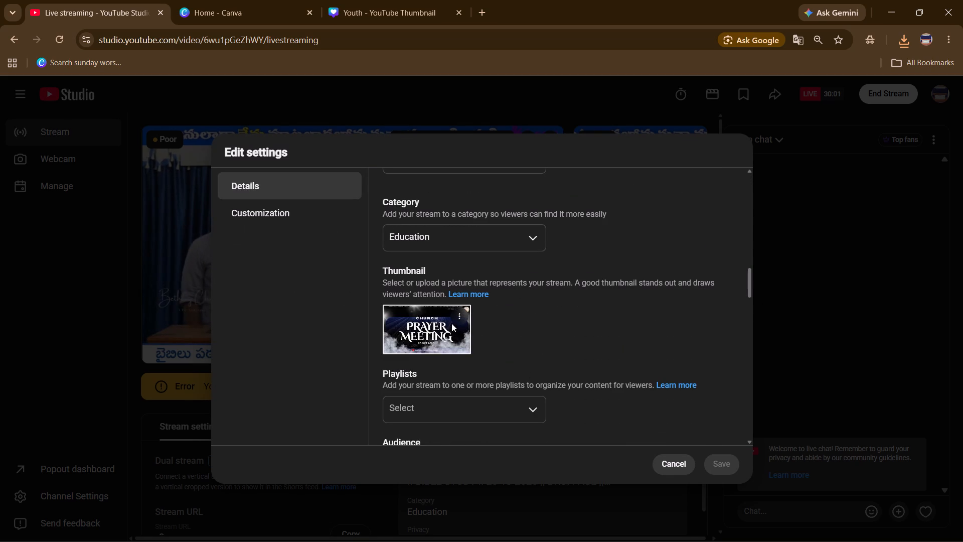
pyautogui.click(459, 321)
pyautogui.click(479, 319)
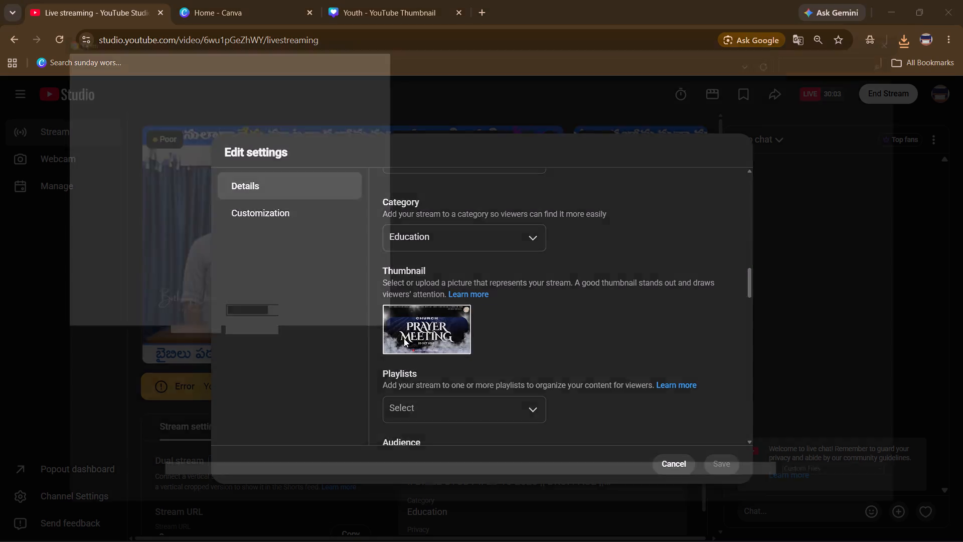
pyautogui.click(163, 159)
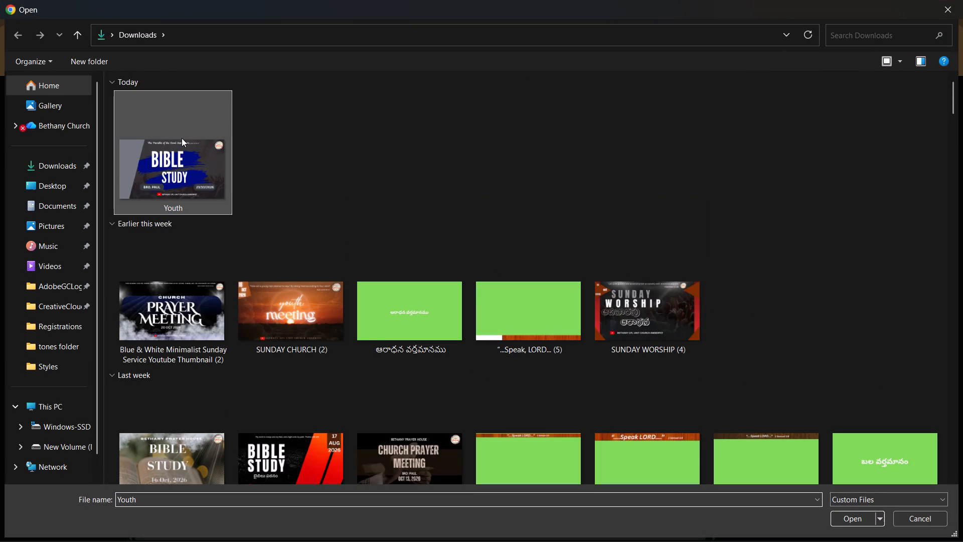
pyautogui.press('Return')
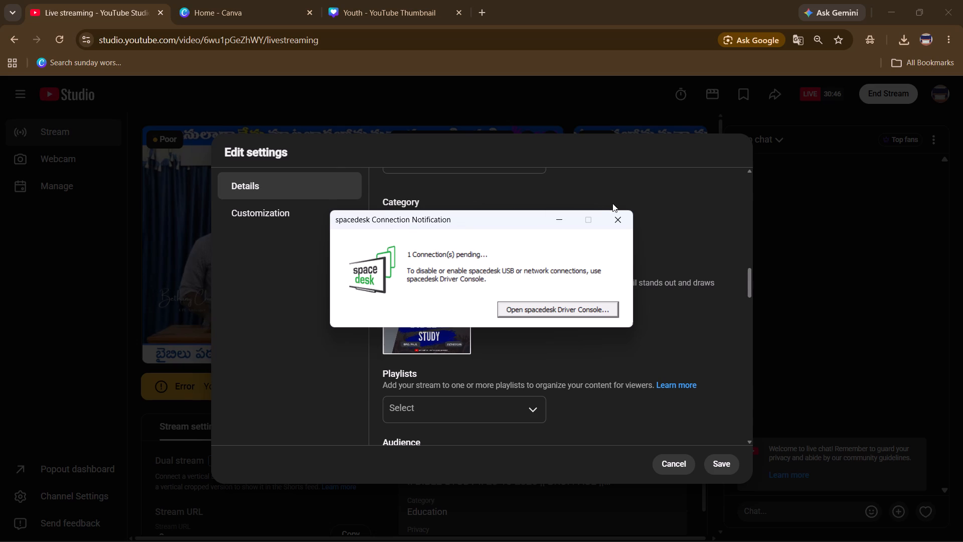
# Dismiss the spacedesk connection notification and save the live stream's edited settings with the Bible Study thumbnail.
pyautogui.click(623, 215)
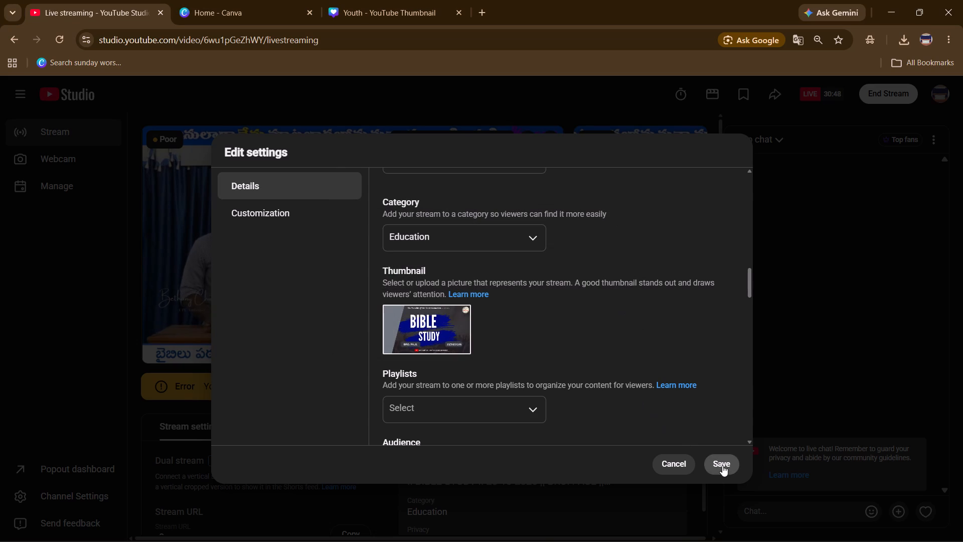
pyautogui.click(722, 465)
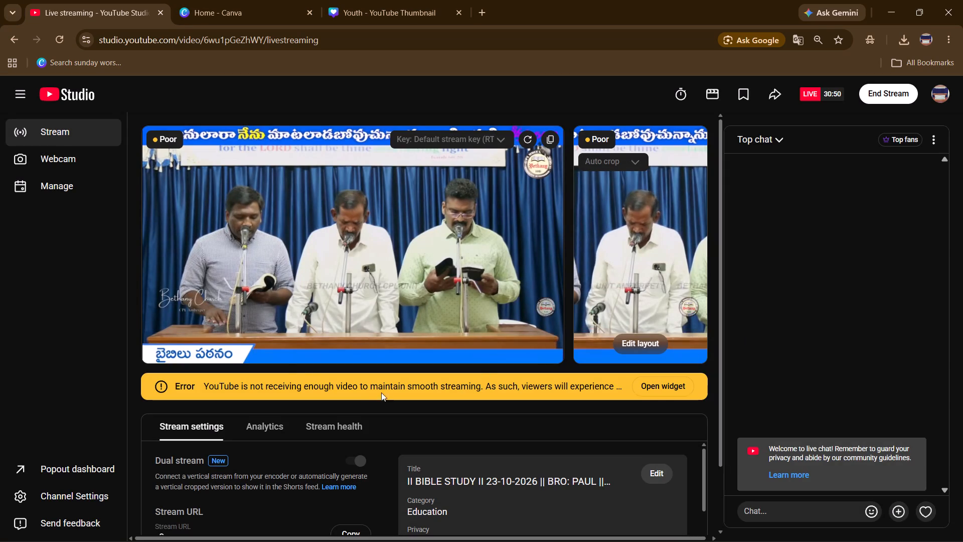
# Bring the stream player to the live point and check the broadcast picture.
pyautogui.click(231, 351)
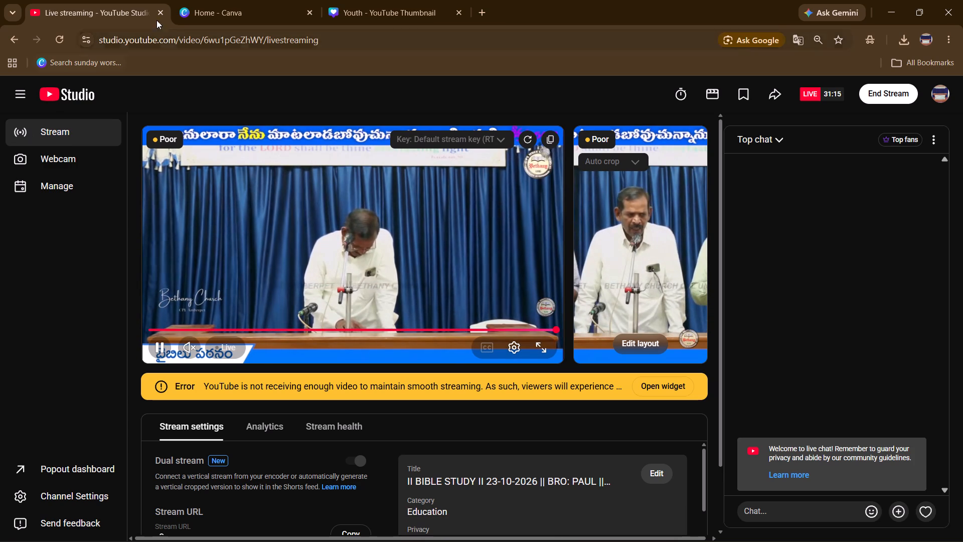
# Minimize the browser, switch to OBS Studio and open a full-screen preview projector of the main scene.
pyautogui.click(896, 15)
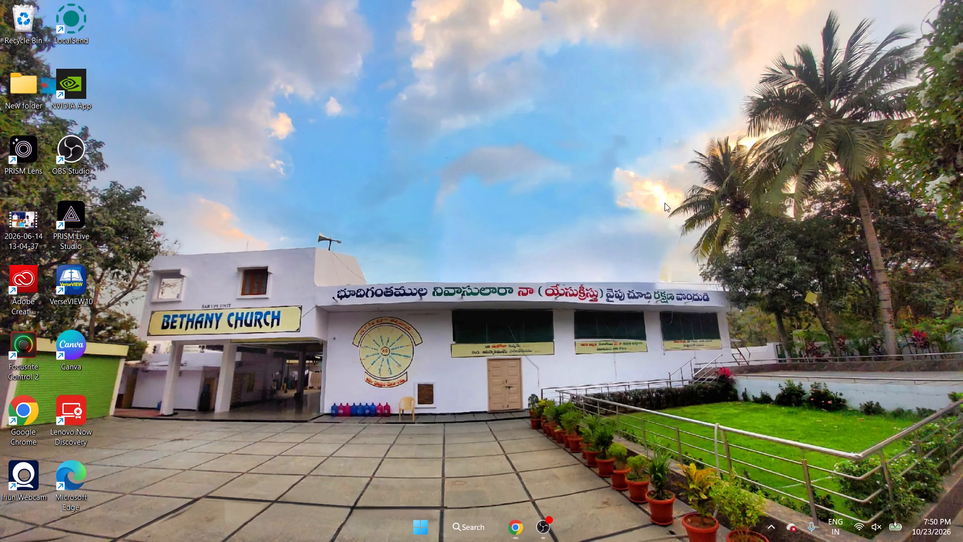
pyautogui.click(556, 524)
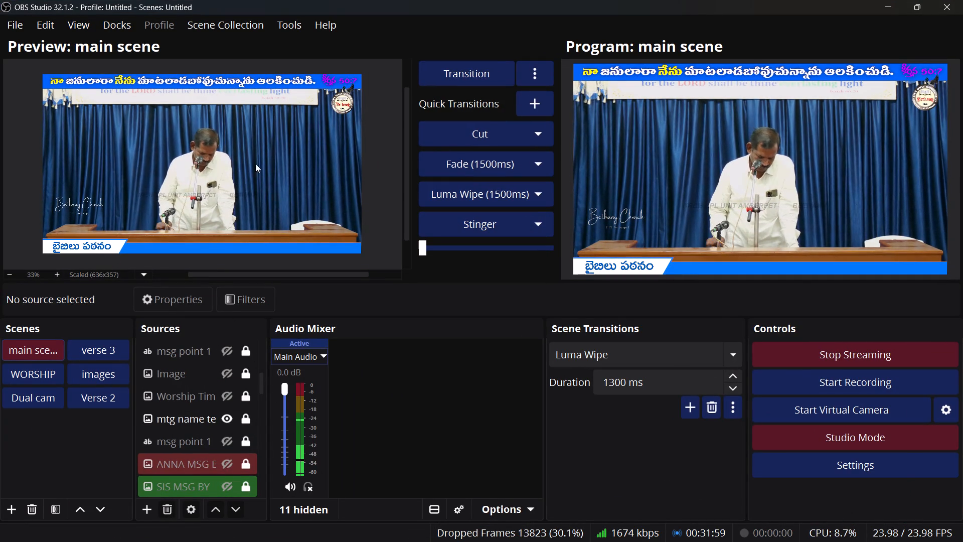
pyautogui.rightClick(283, 156)
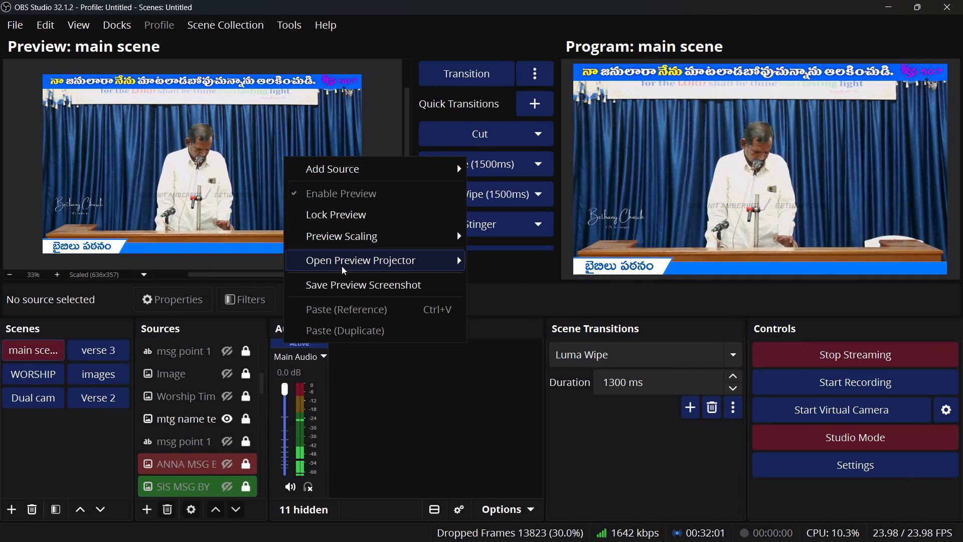
pyautogui.click(342, 266)
pyautogui.click(503, 256)
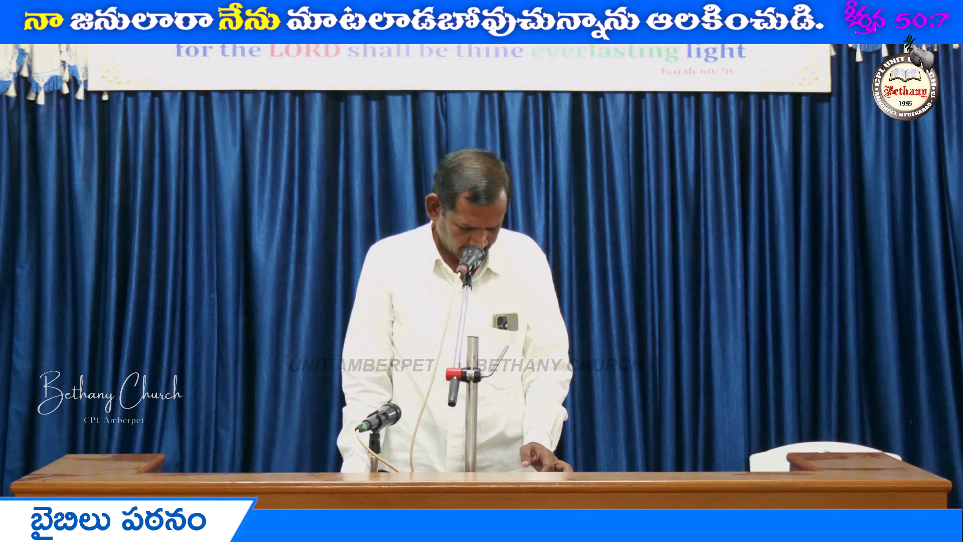